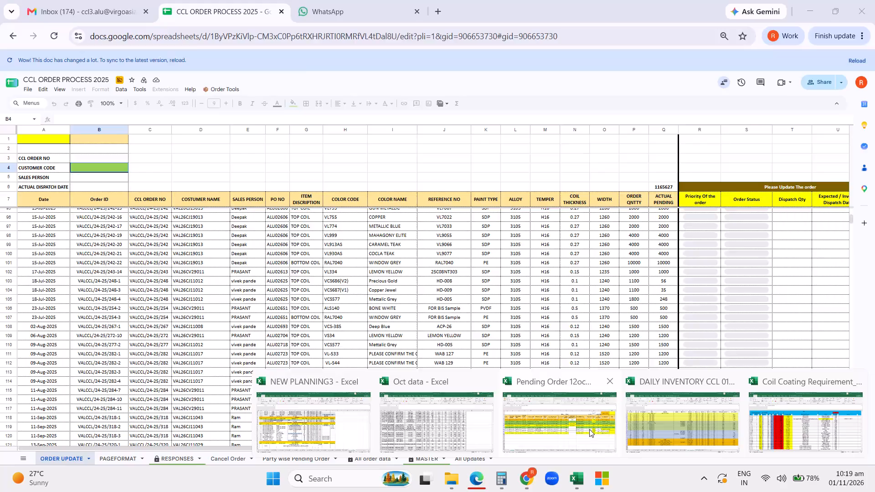
Switch to the Pending Order 12oct26 workbook in Excel and clear the CUSTOMER Name filter on the 12Oct26 sheet.
{"action": "left_click", "coordinate": [585, 427]}
{"action": "left_click", "coordinate": [478, 369]}
{"action": "scroll", "coordinate": [554, 316], "scroll_direction": "up", "scroll_amount": 5}
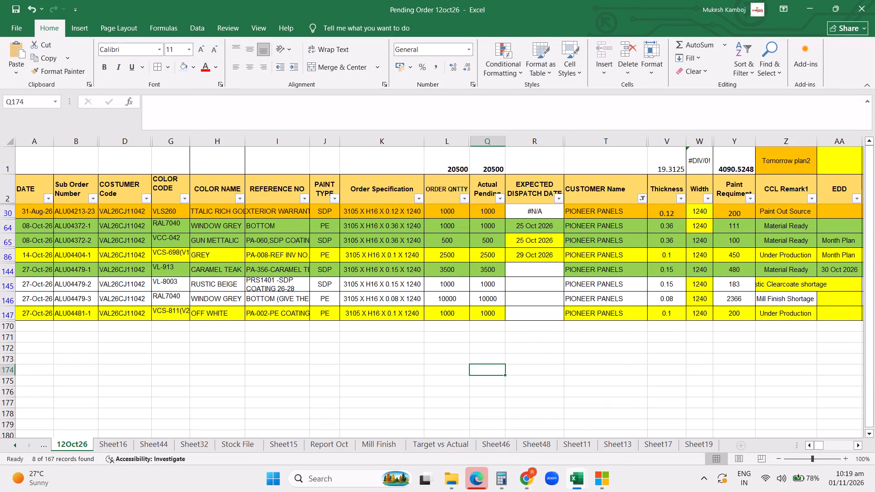
{"action": "left_click", "coordinate": [643, 195]}
{"action": "left_click", "coordinate": [584, 263]}
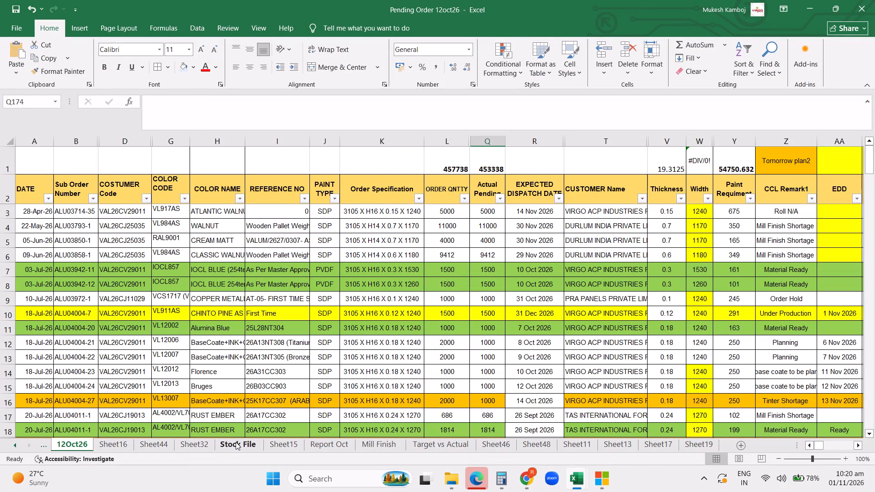
Clear the Dispatch Date and Customer Name filters on the Stock File sheet.
{"action": "left_click", "coordinate": [236, 444]}
{"action": "left_click", "coordinate": [498, 242]}
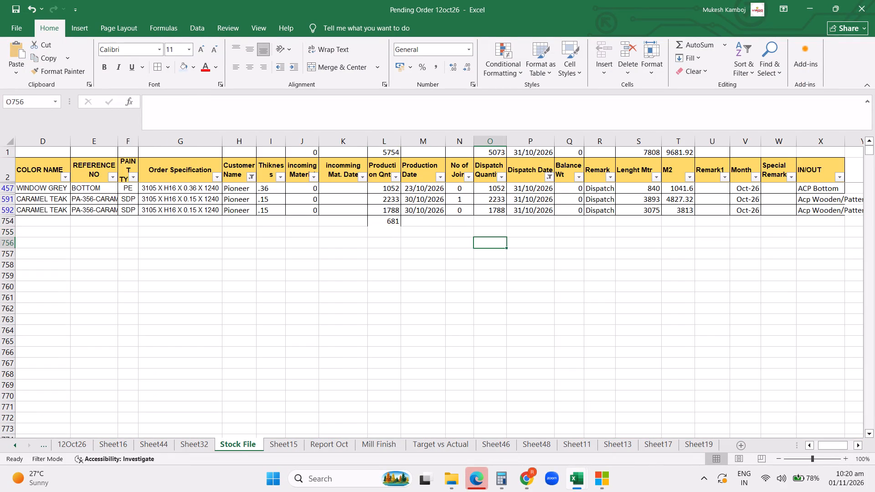
{"action": "left_click", "coordinate": [546, 177]}
{"action": "left_click", "coordinate": [474, 247]}
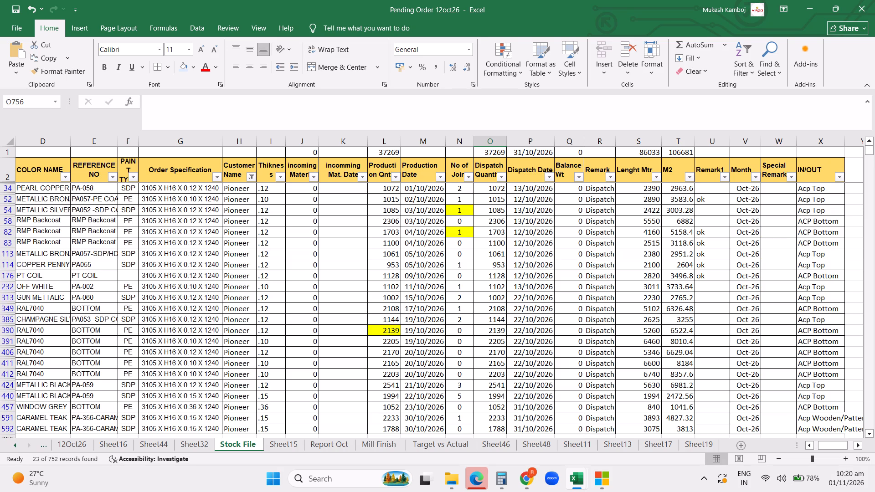
{"action": "left_click", "coordinate": [250, 177]}
{"action": "left_click", "coordinate": [205, 246]}
{"action": "left_click", "coordinate": [197, 209]}
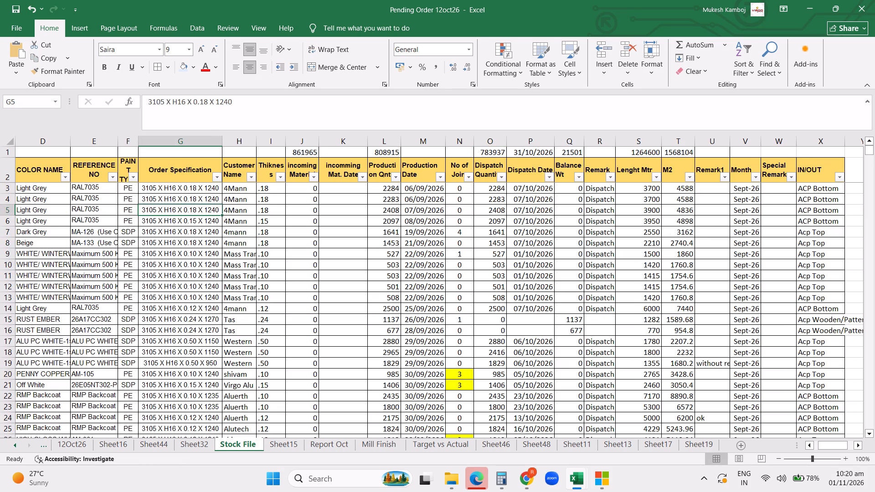
Save the workbook.
{"action": "key", "text": "ctrl+s"}
{"action": "key", "text": "ctrl+s"}
{"action": "key", "text": "ctrl+s"}
{"action": "key", "text": "ctrl+s"}
Switch to the CCL ORDER PROCESS 2025 spreadsheet in Chrome and examine the latest orders at the end of the ORDER UPDATE sheet.
{"action": "left_click", "coordinate": [525, 480]}
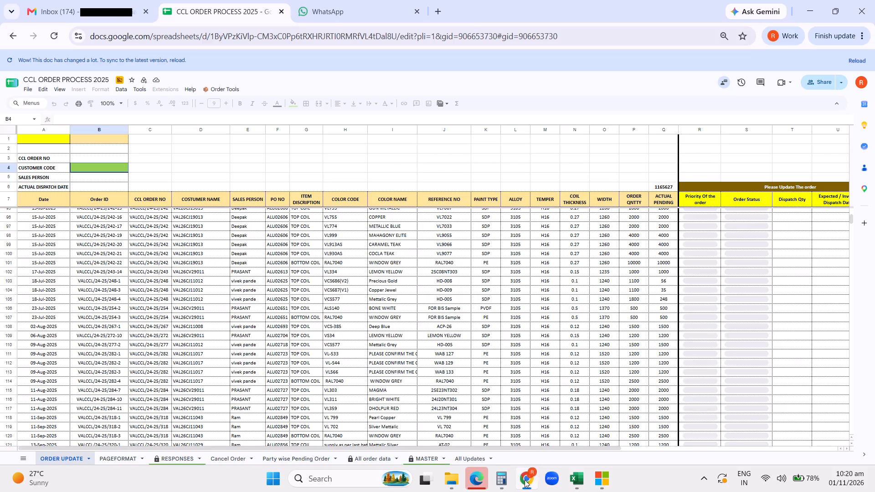
{"action": "left_click_drag", "start_coordinate": [492, 448], "coordinate": [689, 450]}
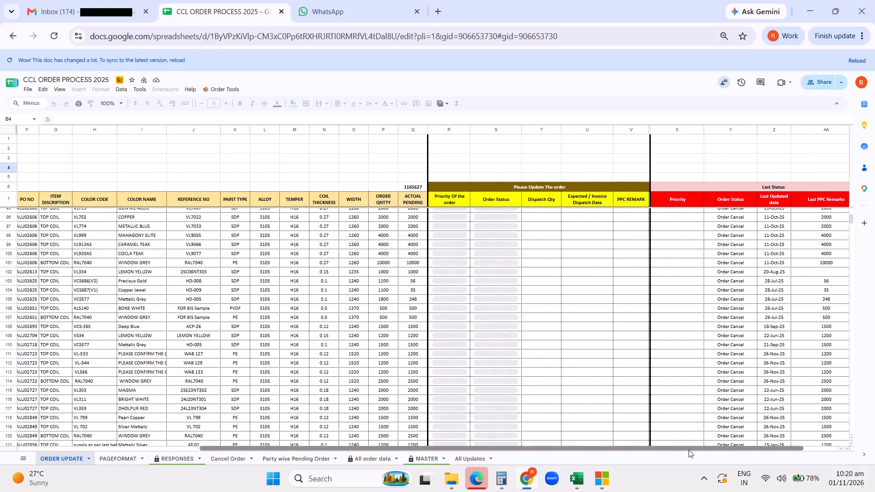
{"action": "left_click_drag", "start_coordinate": [689, 450], "coordinate": [214, 426]}
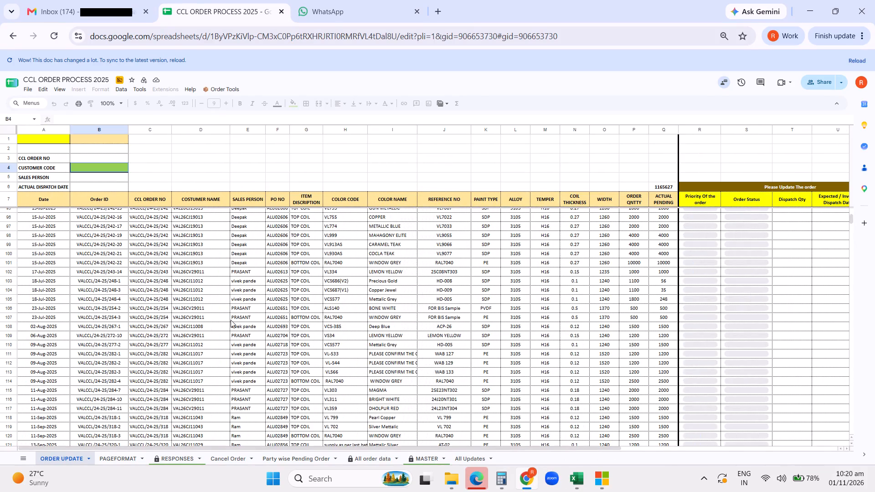
{"action": "scroll", "coordinate": [229, 302], "scroll_direction": "down", "scroll_amount": 19}
{"action": "scroll", "coordinate": [238, 308], "scroll_direction": "down", "scroll_amount": 8}
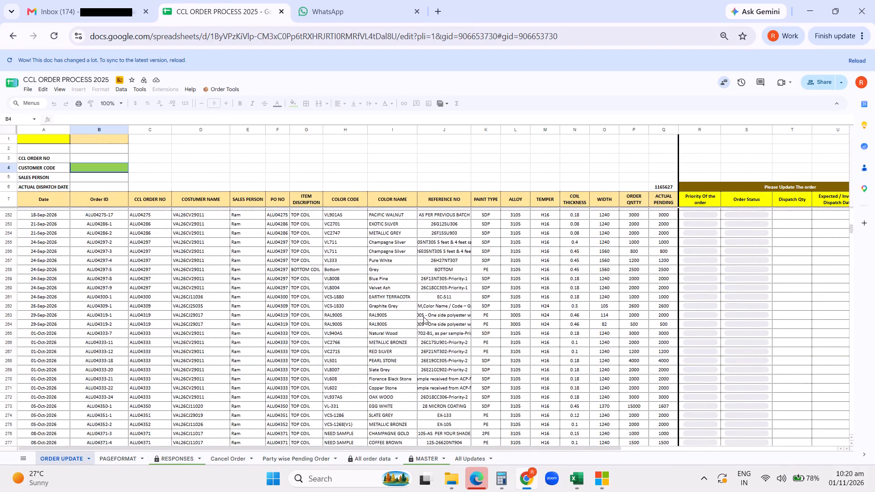
{"action": "scroll", "coordinate": [423, 317], "scroll_direction": "down", "scroll_amount": 20}
{"action": "scroll", "coordinate": [423, 317], "scroll_direction": "down", "scroll_amount": 8}
{"action": "left_click", "coordinate": [624, 364]}
{"action": "scroll", "coordinate": [624, 364], "scroll_direction": "up", "scroll_amount": 6}
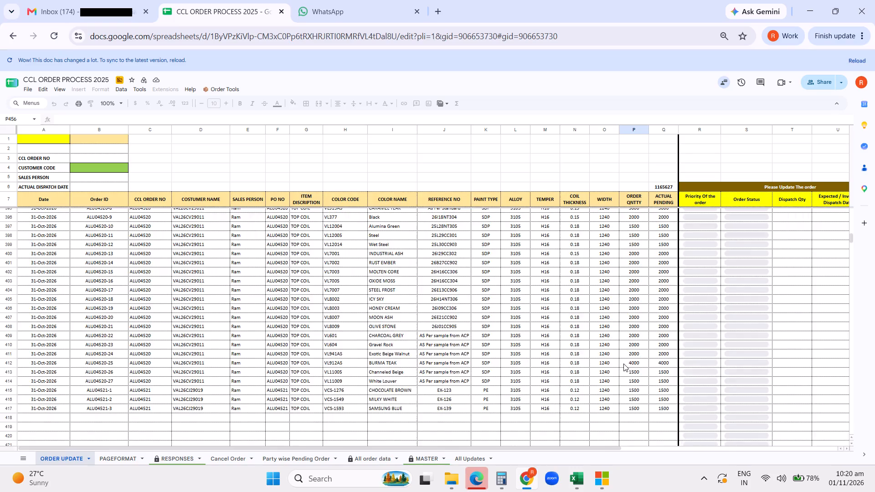
{"action": "scroll", "coordinate": [623, 364], "scroll_direction": "up", "scroll_amount": 6}
{"action": "scroll", "coordinate": [623, 364], "scroll_direction": "down", "scroll_amount": 6}
{"action": "left_click", "coordinate": [628, 346]}
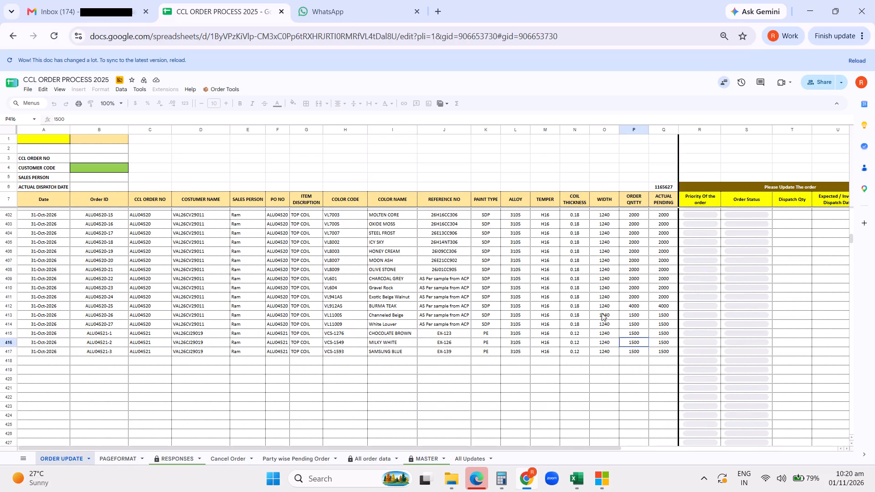
Back in the Pending Order workbook in Excel, move the Stock File's Envitect RAL7040 row 602 to row 606, below the incoming-material rows.
{"action": "left_click", "coordinate": [573, 485]}
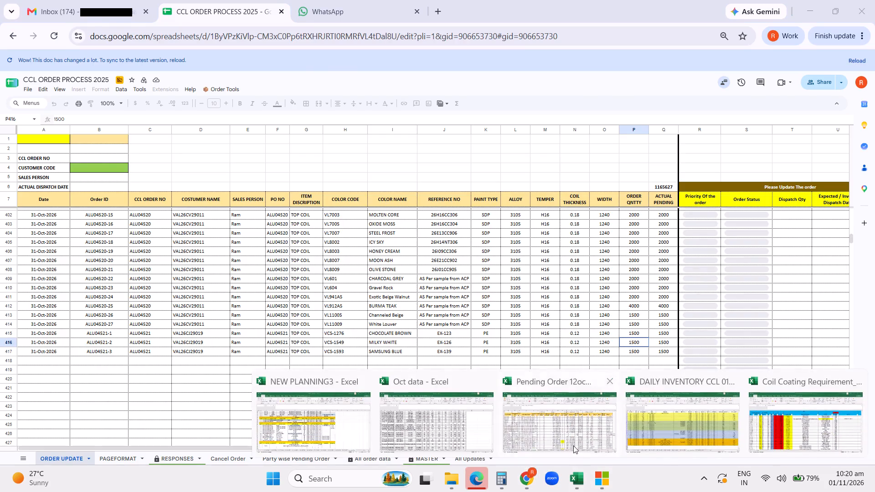
{"action": "left_click", "coordinate": [573, 446]}
{"action": "left_click", "coordinate": [201, 264]}
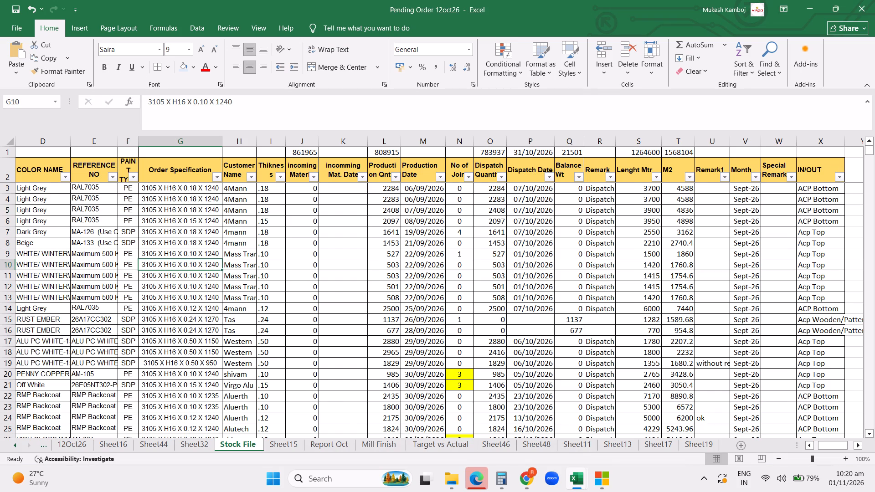
{"action": "key", "text": "ctrl+Down"}
{"action": "scroll", "coordinate": [247, 296], "scroll_direction": "down", "scroll_amount": 4}
{"action": "scroll", "coordinate": [248, 297], "scroll_direction": "up", "scroll_amount": 2}
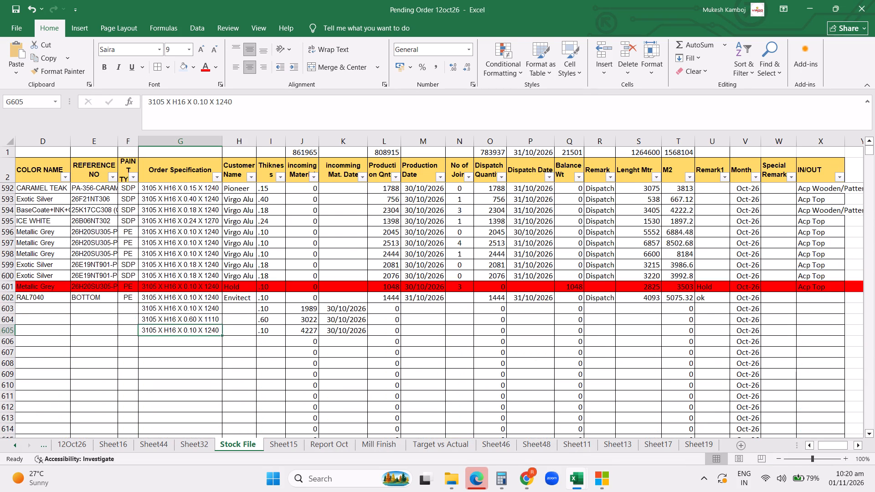
{"action": "left_click", "coordinate": [195, 338]}
{"action": "left_click", "coordinate": [443, 351]}
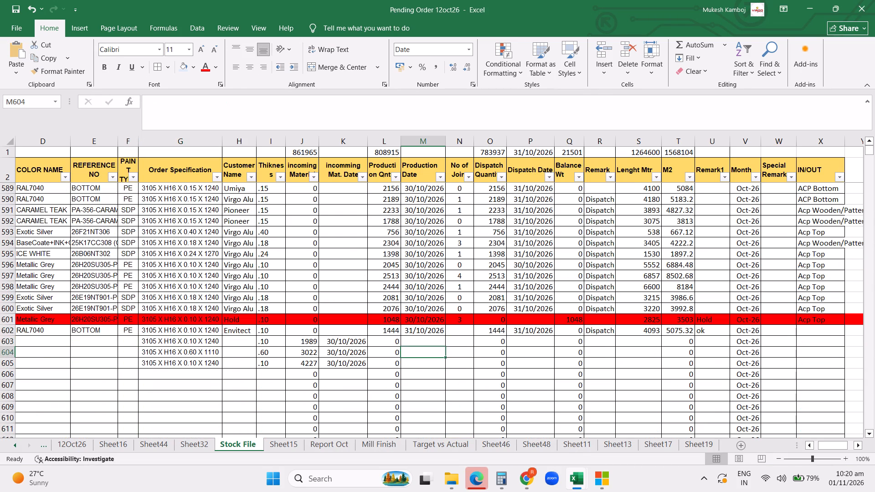
{"action": "left_click", "coordinate": [411, 333]}
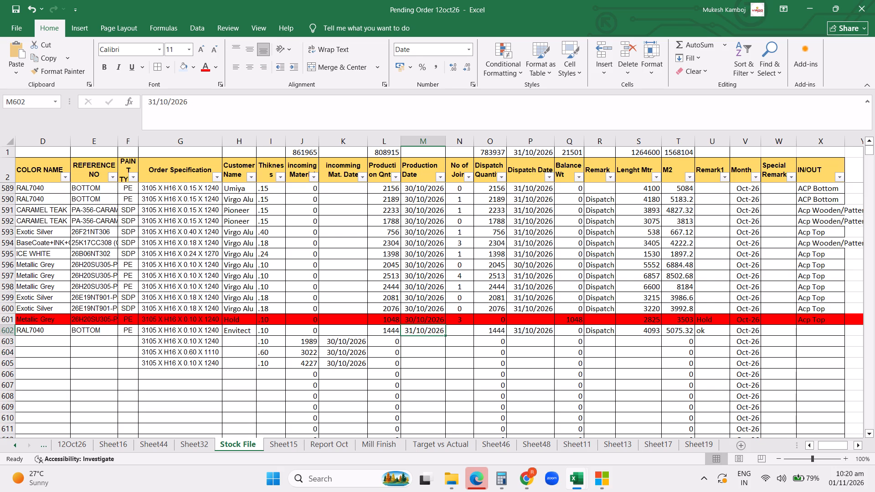
{"action": "left_click", "coordinate": [5, 330]}
{"action": "key", "text": "ctrl+x"}
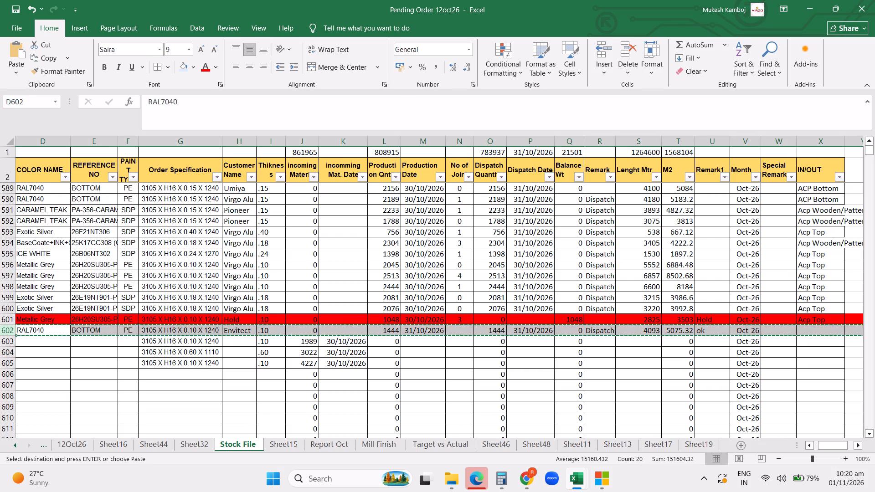
{"action": "left_click", "coordinate": [4, 373]}
{"action": "key", "text": "ctrl+v"}
Delete the emptied row 602 from the Stock File sheet.
{"action": "left_click_drag", "start_coordinate": [33, 370], "coordinate": [27, 323]}
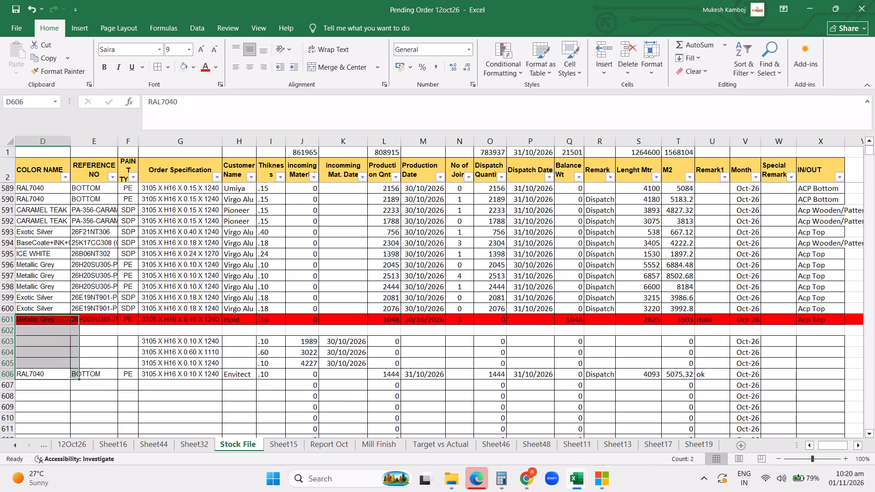
{"action": "left_click", "coordinate": [2, 330]}
{"action": "key", "text": "ctrl+minus"}
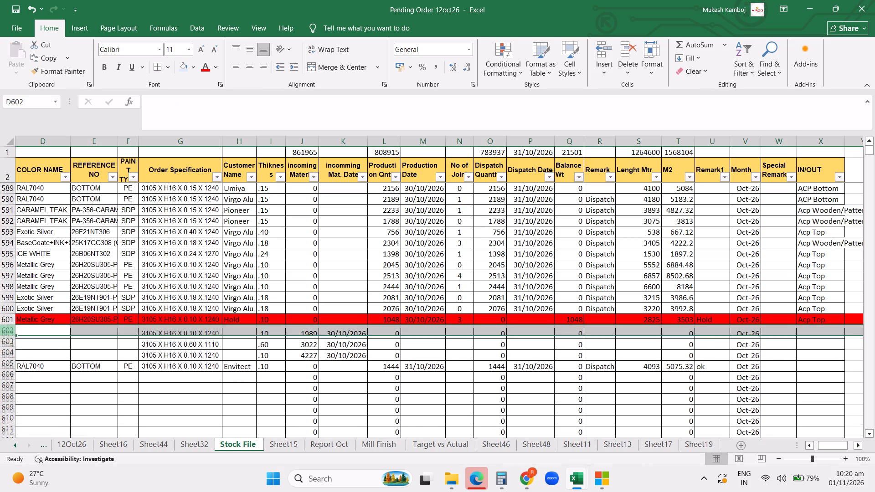
{"action": "left_click", "coordinate": [249, 373]}
{"action": "left_click", "coordinate": [314, 386]}
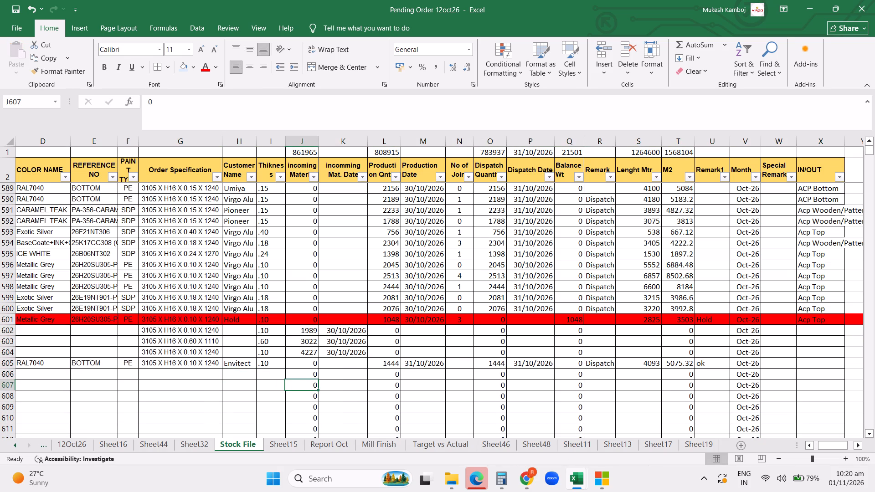
Enter 1 as the number of joins for the Envitect RAL7040 row in the Stock File.
{"action": "left_click", "coordinate": [464, 367]}
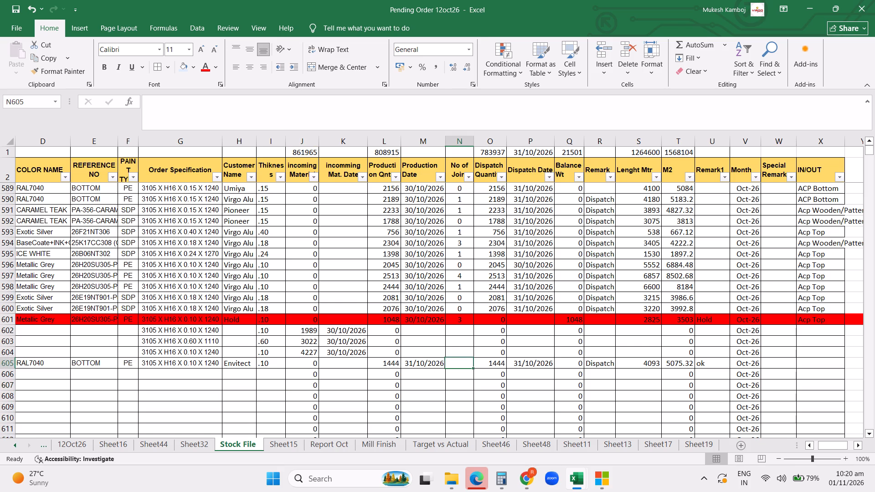
{"action": "key", "text": "1"}
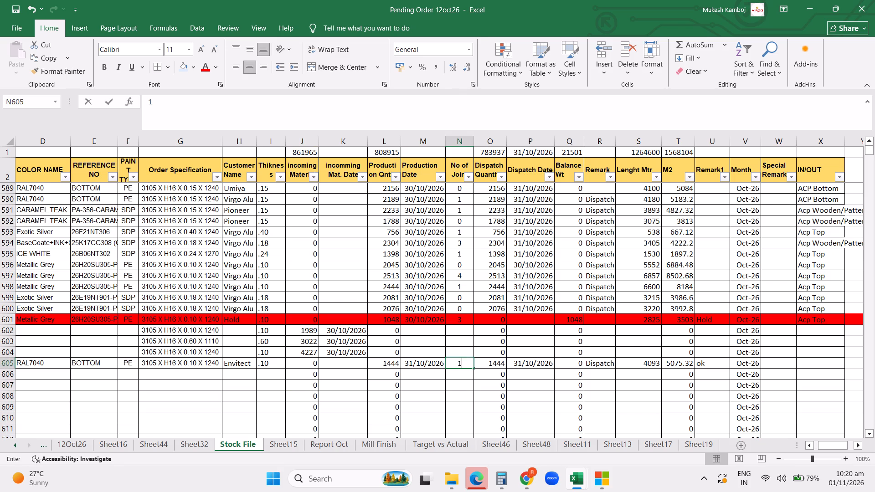
{"action": "key", "text": "Right"}
{"action": "key", "text": "Right"}
{"action": "key", "text": "Right"}
{"action": "key", "text": "Right"}
{"action": "key", "text": "Right"}
{"action": "key", "text": "Right"}
{"action": "key", "text": "Right"}
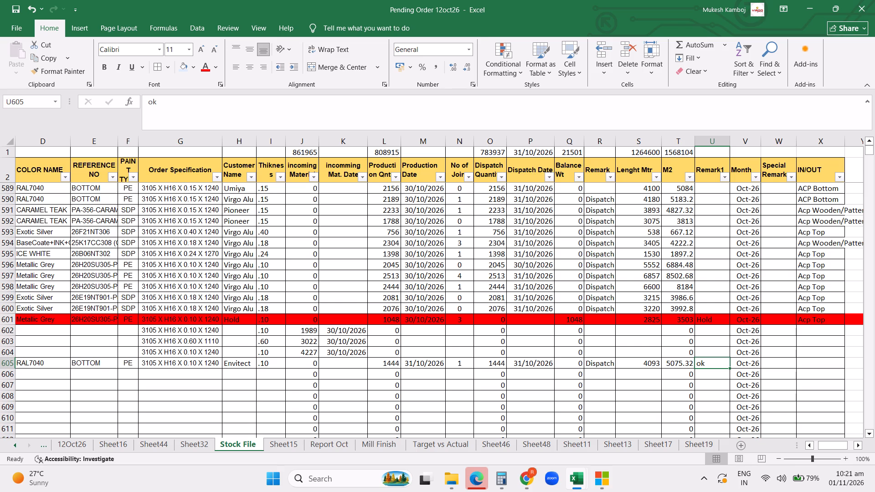
Filter the 12Oct26 sheet's COLOR CODE column for codes containing 42.
{"action": "left_click", "coordinate": [75, 444]}
{"action": "left_click", "coordinate": [184, 197]}
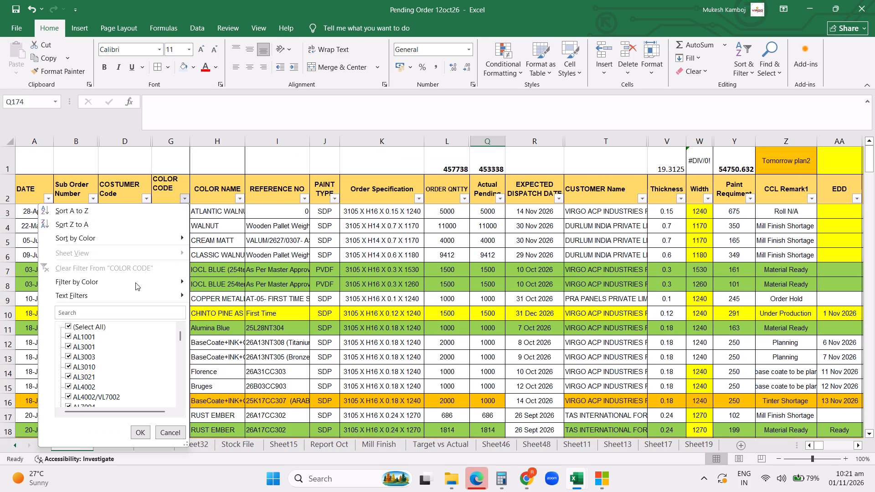
{"action": "left_click", "coordinate": [95, 314]}
{"action": "type", "text": "681"}
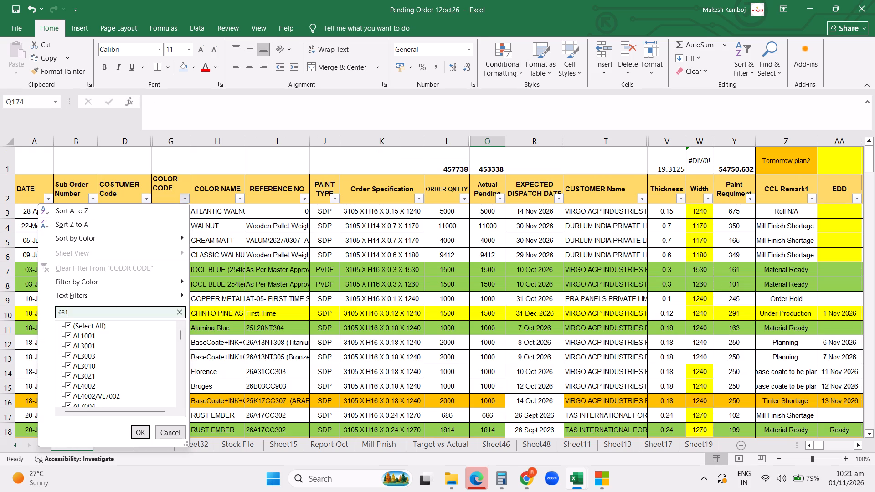
{"action": "key", "text": "BackSpace"}
{"action": "key", "text": "BackSpace"}
{"action": "key", "text": "BackSpace"}
{"action": "key", "text": "BackSpace"}
{"action": "type", "text": "004"}
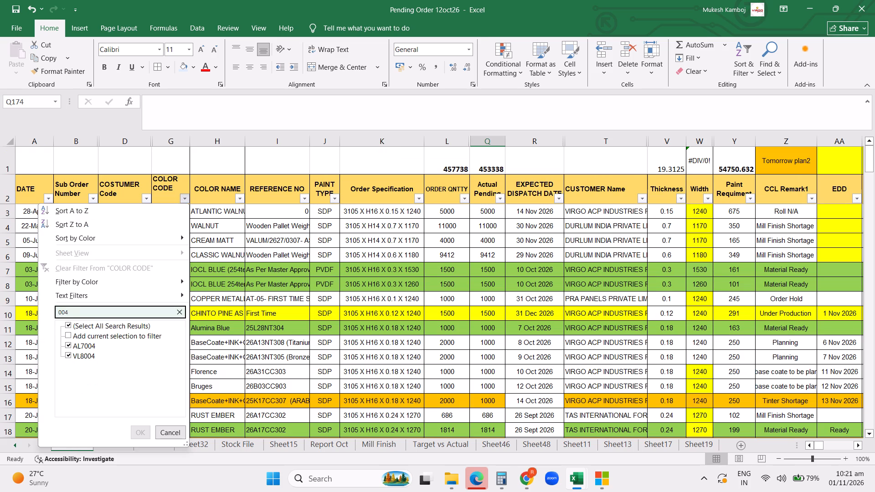
{"action": "key", "text": "2"}
{"action": "key", "text": "BackSpace"}
{"action": "key", "text": "BackSpace"}
{"action": "key", "text": "BackSpace"}
{"action": "key", "text": "BackSpace"}
{"action": "key", "text": "BackSpace"}
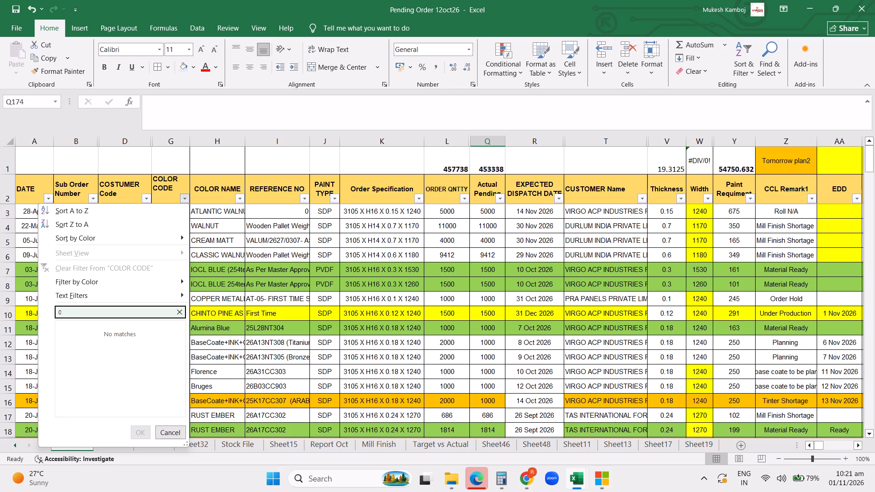
{"action": "type", "text": "42"}
{"action": "key", "text": "Return"}
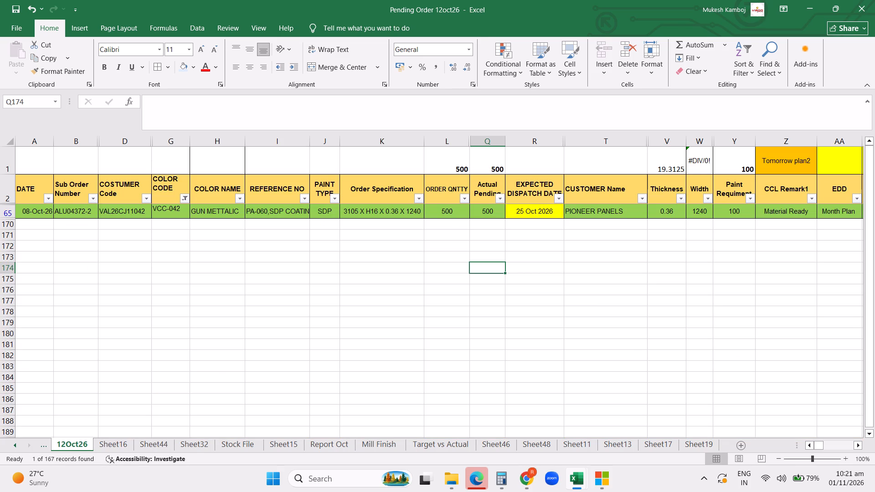
Unhide the columns between COSTUMER Code and COLOR CODE, and hide the PO number column E again.
{"action": "left_click_drag", "start_coordinate": [133, 140], "coordinate": [166, 138]}
{"action": "right_click", "coordinate": [166, 138]}
{"action": "double_click", "coordinate": [202, 322]}
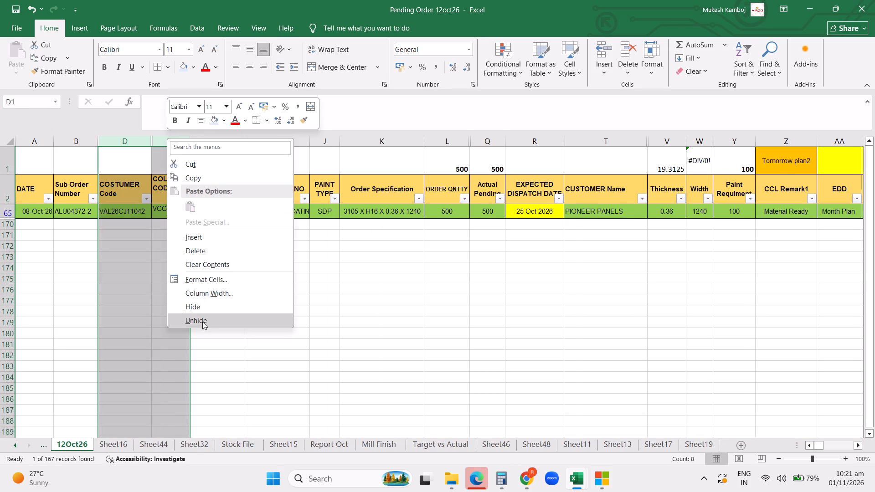
{"action": "left_click", "coordinate": [162, 139]}
{"action": "right_click", "coordinate": [162, 139]}
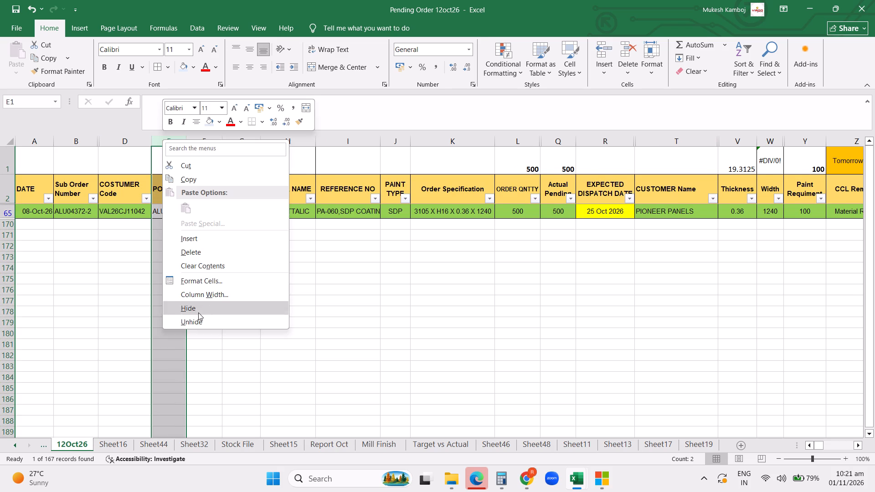
{"action": "left_click", "coordinate": [198, 313]}
{"action": "left_click", "coordinate": [242, 309]}
Copy the VCC-042 order's details, from item description to order specification, from 12Oct26 into Stock File row 606 starting at column B.
{"action": "left_click_drag", "start_coordinate": [174, 212], "coordinate": [406, 212]}
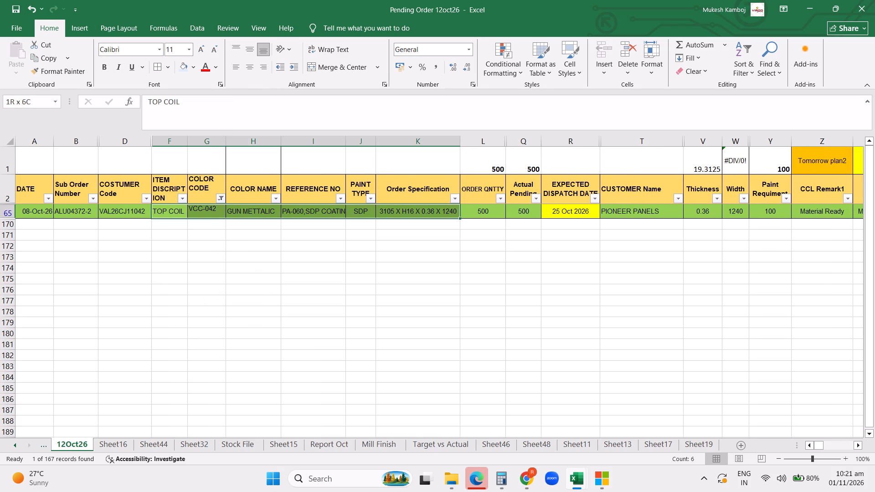
{"action": "left_click_drag", "start_coordinate": [406, 212], "coordinate": [407, 212]}
{"action": "key", "text": "ctrl+c"}
{"action": "left_click_drag", "start_coordinate": [503, 444], "coordinate": [512, 473]}
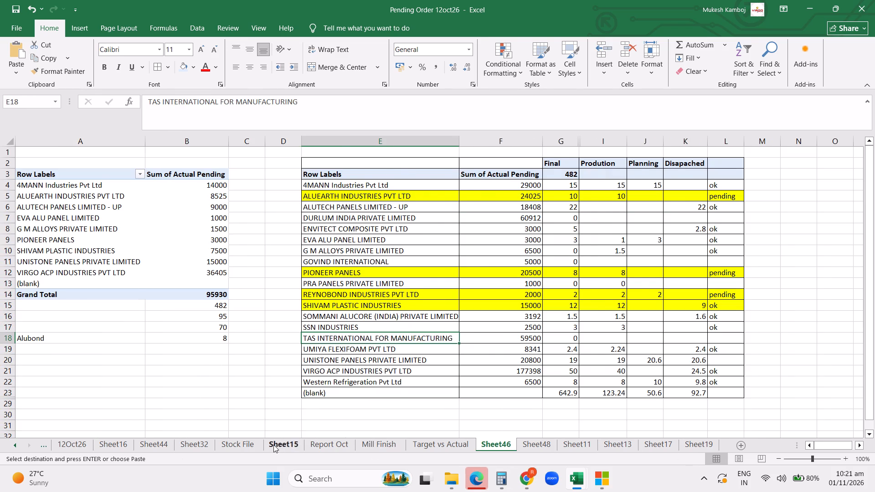
{"action": "left_click", "coordinate": [240, 443]}
{"action": "left_click", "coordinate": [58, 376]}
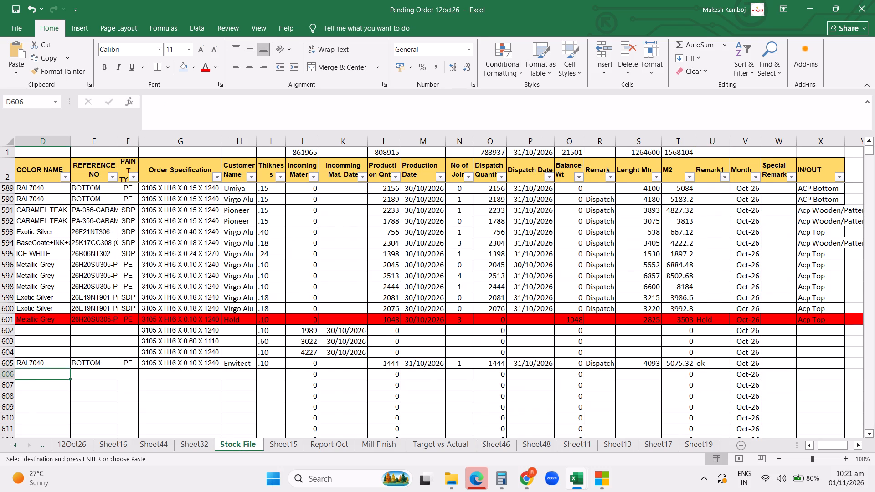
{"action": "key", "text": "ctrl+Left"}
{"action": "key", "text": "ctrl+Left"}
{"action": "key", "text": "ctrl+Left"}
{"action": "key", "text": "ctrl+Left"}
{"action": "key", "text": "Right"}
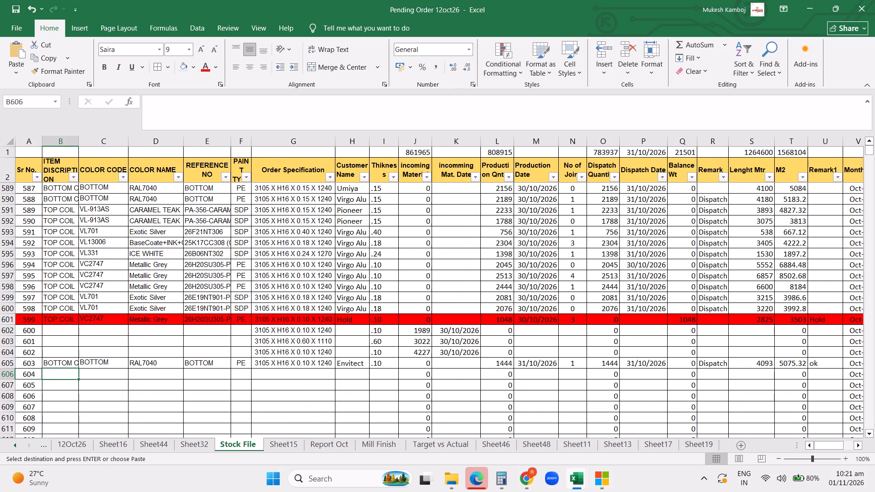
{"action": "key", "text": "ctrl+v"}
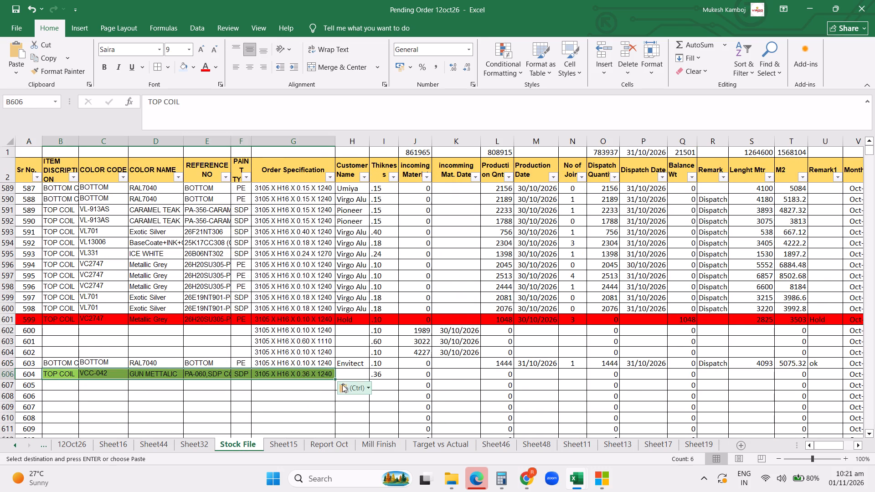
Copy the customer name Virgo Alu from row 600 into the VCC-042 row 606.
{"action": "left_click", "coordinate": [347, 310]}
{"action": "key", "text": "ctrl+c"}
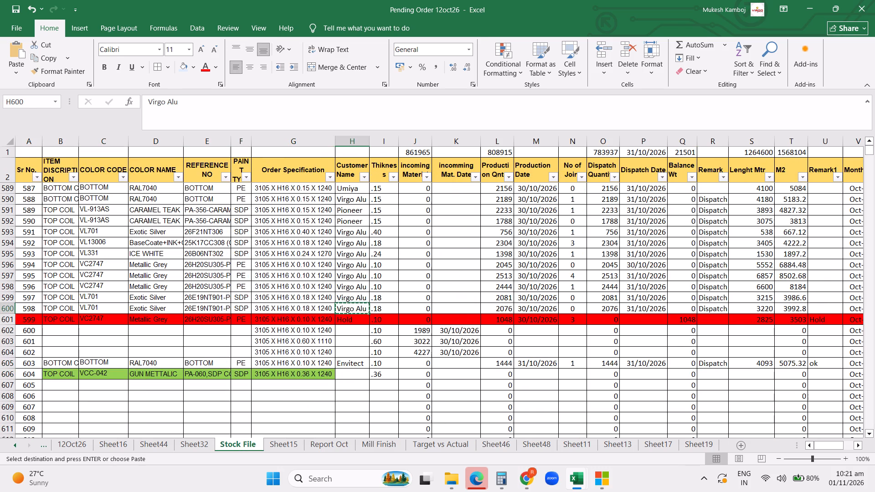
{"action": "left_click", "coordinate": [347, 376]}
{"action": "key", "text": "ctrl+v"}
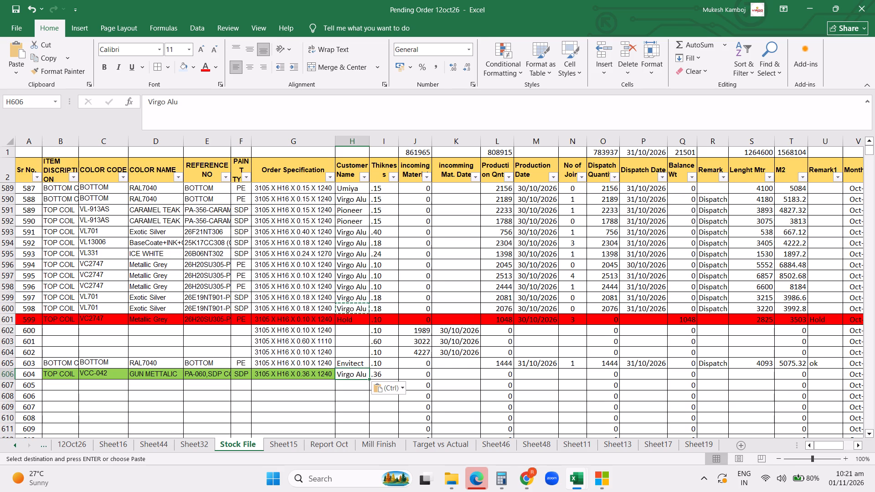
Enter production quantity 681, production date 31/10/2026 filled from the row above, and 3 joins for the VCC-042 row.
{"action": "left_click", "coordinate": [434, 380]}
{"action": "left_click", "coordinate": [488, 376]}
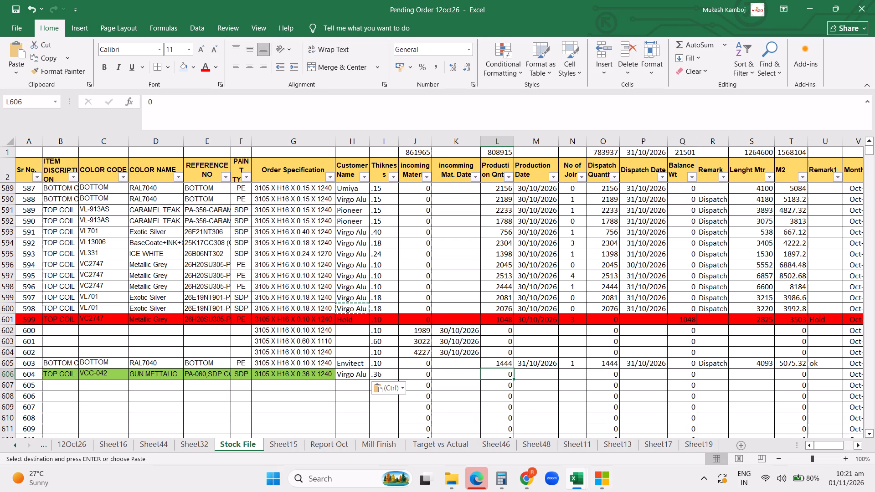
{"action": "left_click_drag", "start_coordinate": [628, 354], "coordinate": [655, 349]}
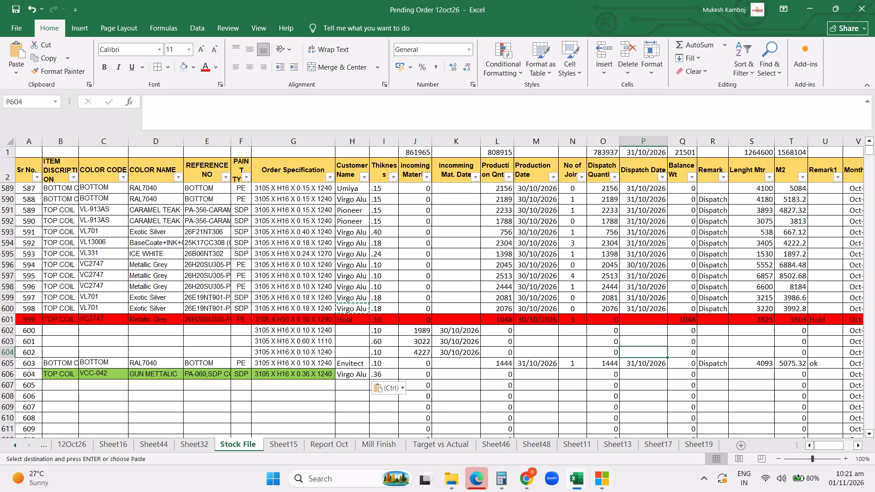
{"action": "left_click", "coordinate": [505, 374]}
{"action": "type", "text": "681"}
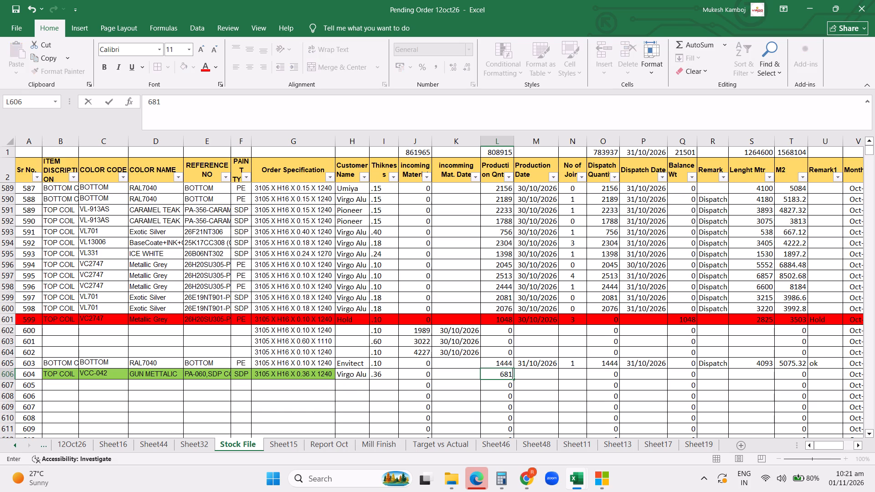
{"action": "key", "text": "Right"}
{"action": "key", "text": "ctrl+d"}
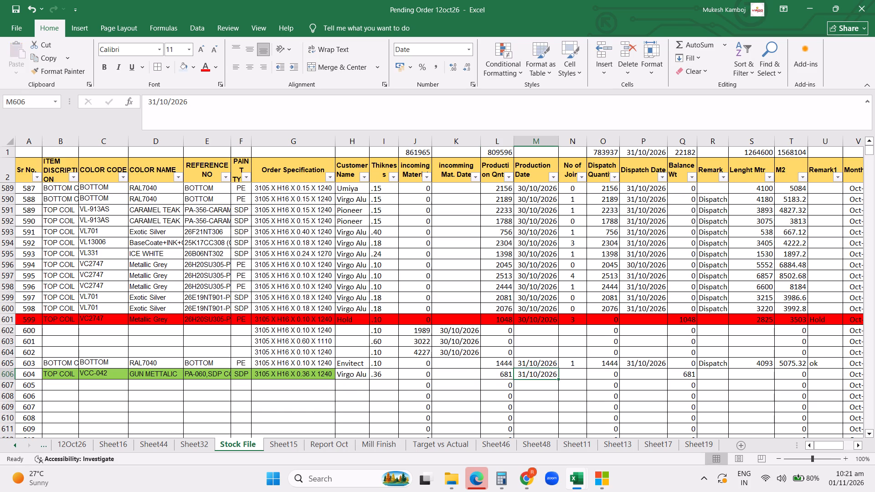
{"action": "key", "text": "Right"}
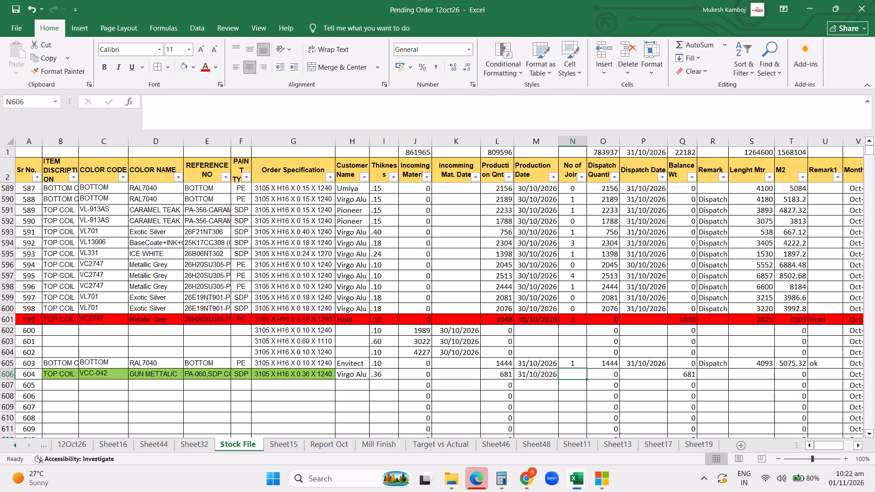
{"action": "key", "text": "3"}
{"action": "key", "text": "Return"}
{"action": "key", "text": "Right"}
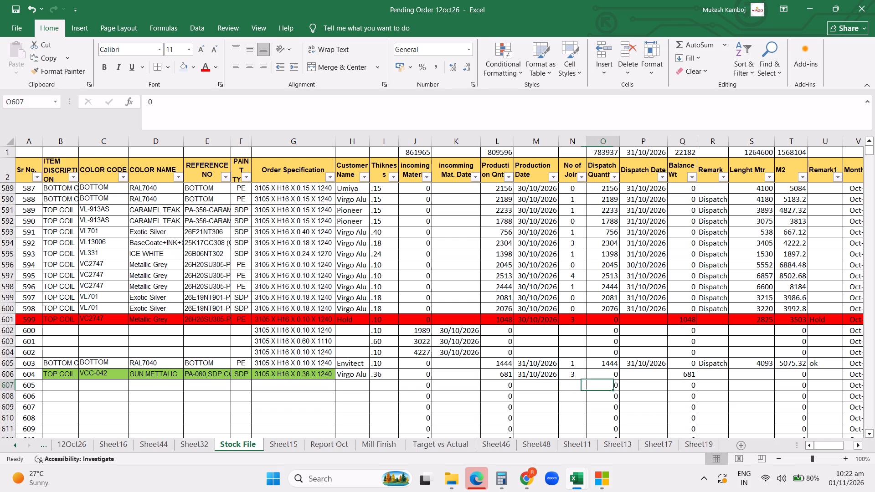
Enter 536 as the length in metres for the VCC-042 row 606.
{"action": "key", "text": "Right"}
{"action": "key", "text": "Right"}
{"action": "key", "text": "Right"}
{"action": "key", "text": "Right"}
{"action": "key", "text": "Right"}
{"action": "key", "text": "Up"}
{"action": "key", "text": "Left"}
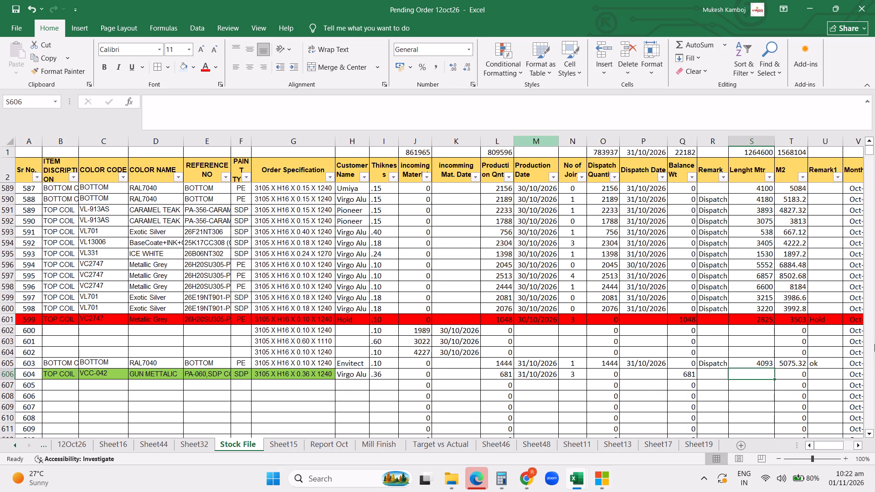
{"action": "type", "text": "536"}
{"action": "key", "text": "Return"}
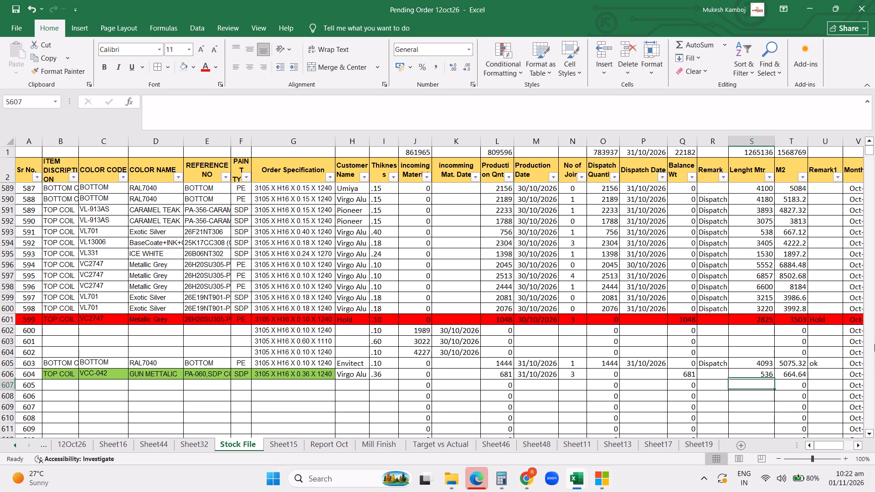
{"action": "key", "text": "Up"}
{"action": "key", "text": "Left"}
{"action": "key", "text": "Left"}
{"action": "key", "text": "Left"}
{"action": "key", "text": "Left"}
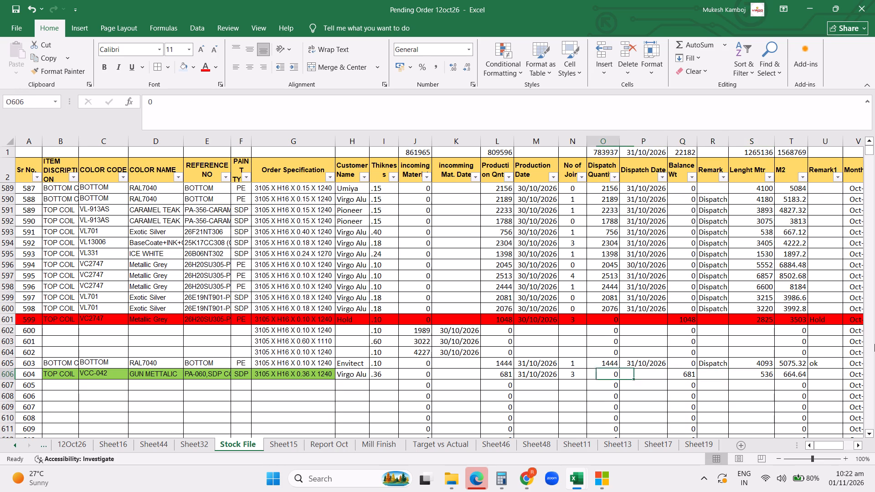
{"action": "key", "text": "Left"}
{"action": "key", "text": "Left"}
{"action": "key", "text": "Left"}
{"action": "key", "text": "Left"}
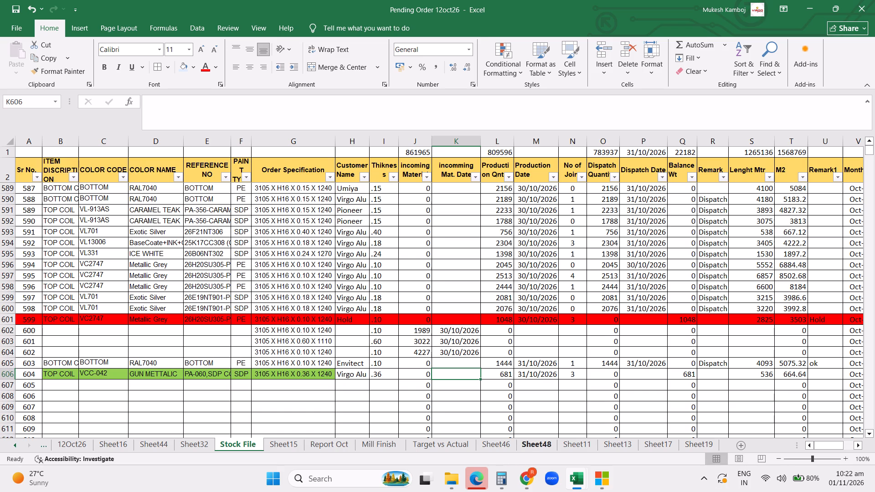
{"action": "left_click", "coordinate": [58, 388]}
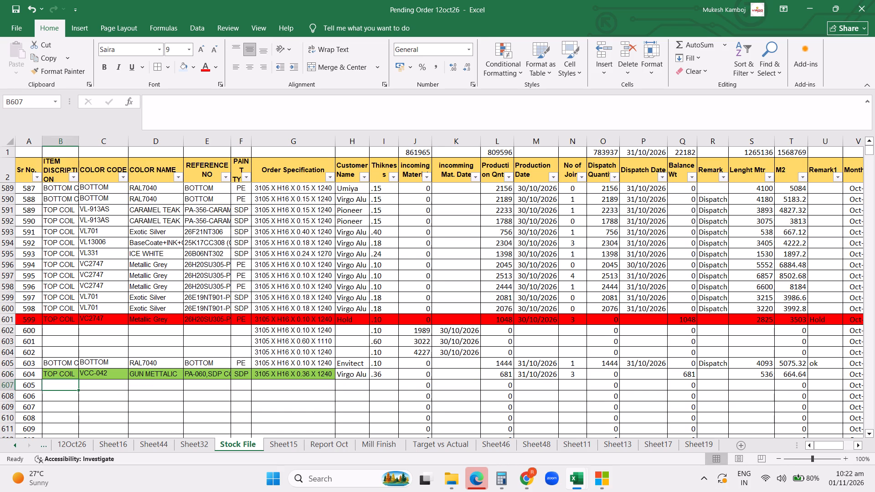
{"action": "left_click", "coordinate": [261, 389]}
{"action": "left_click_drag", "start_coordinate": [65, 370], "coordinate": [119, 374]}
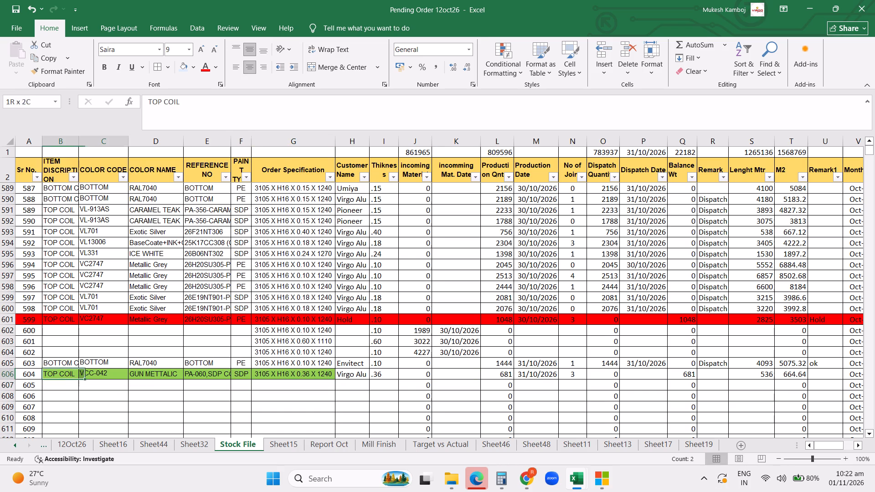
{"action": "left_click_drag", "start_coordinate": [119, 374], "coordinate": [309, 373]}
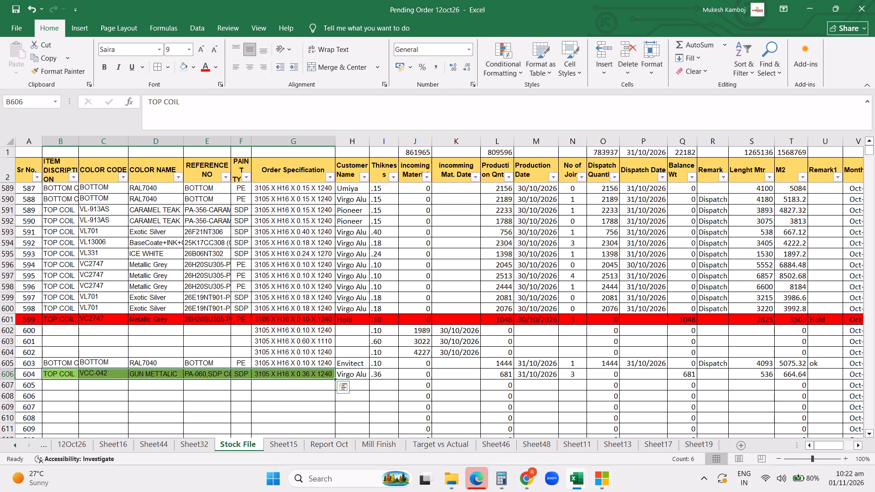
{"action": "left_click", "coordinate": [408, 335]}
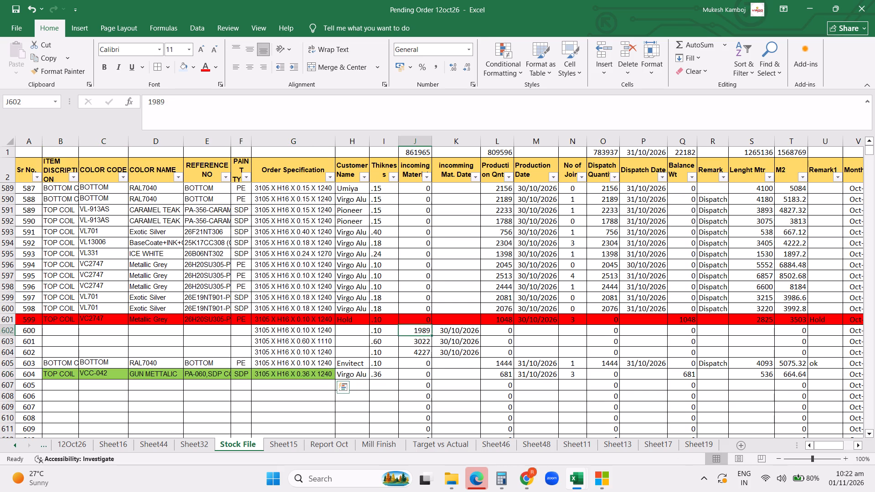
Filter the 12Oct26 sheet's COLOR CODE column for codes containing 398.
{"action": "left_click", "coordinate": [73, 443]}
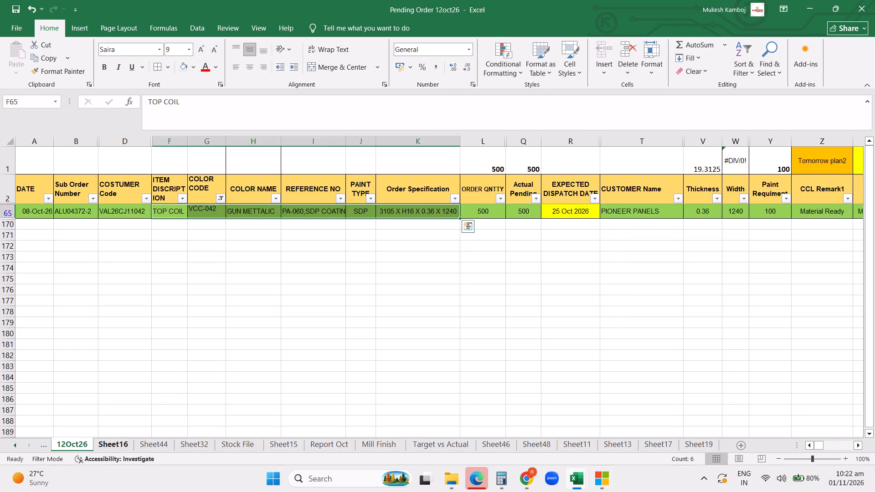
{"action": "left_click", "coordinate": [370, 356]}
{"action": "left_click", "coordinate": [222, 197]}
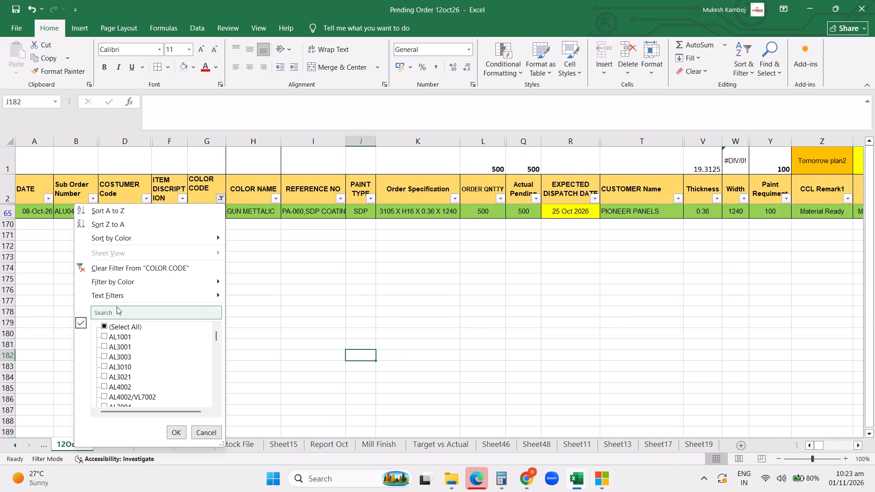
{"action": "left_click", "coordinate": [117, 311]}
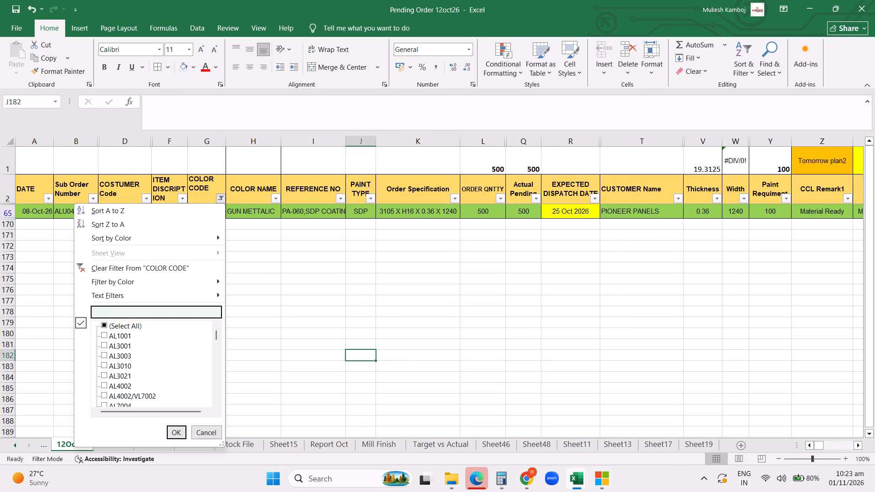
{"action": "type", "text": "398"}
{"action": "key", "text": "Return"}
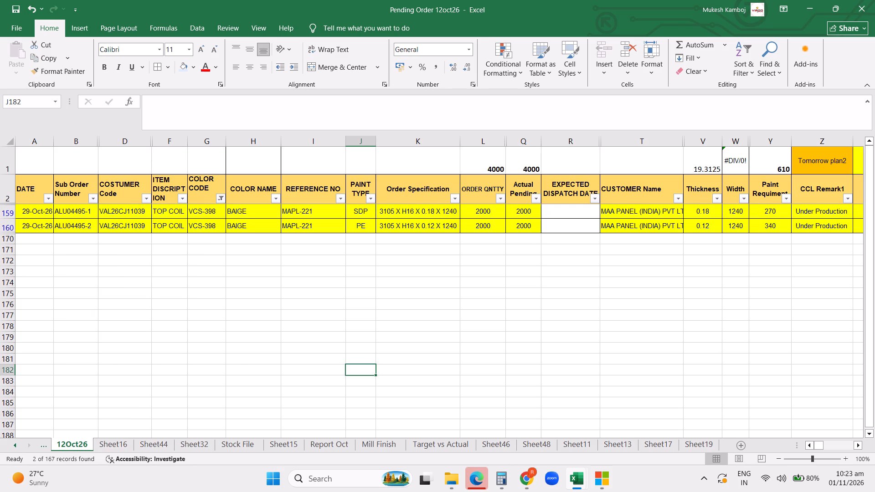
{"action": "left_click", "coordinate": [283, 274]}
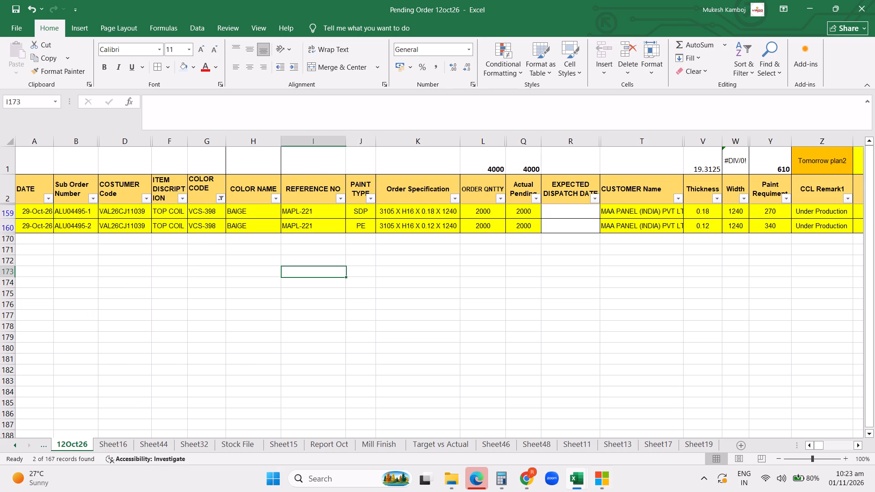
Fill the two VCS-398 order rows, 159 and 160, with the standard light green colour.
{"action": "left_click_drag", "start_coordinate": [9, 211], "coordinate": [7, 225]}
{"action": "left_click", "coordinate": [191, 63]}
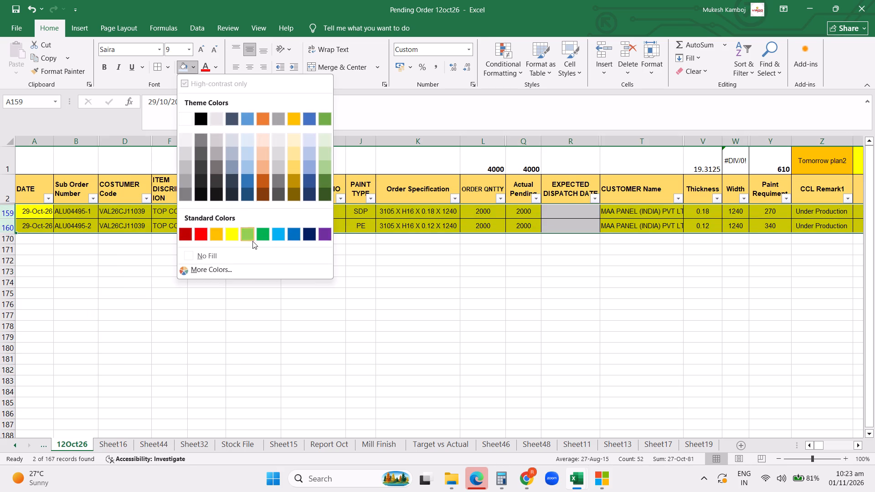
{"action": "left_click", "coordinate": [244, 234]}
{"action": "left_click", "coordinate": [290, 297]}
{"action": "left_click", "coordinate": [268, 287]}
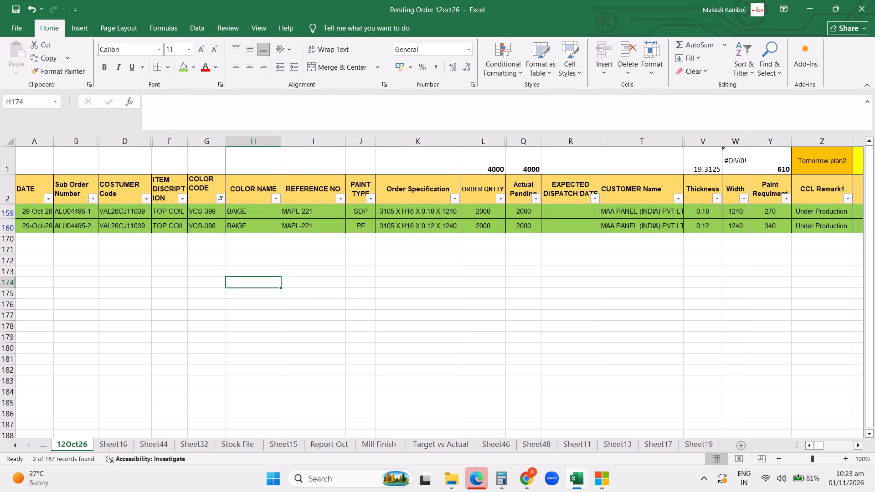
Set CCL Remark1 to Material Ready for the 0.12 thickness VCS-398 order in row 160.
{"action": "left_click", "coordinate": [807, 225]}
{"action": "type", "text": "ma"}
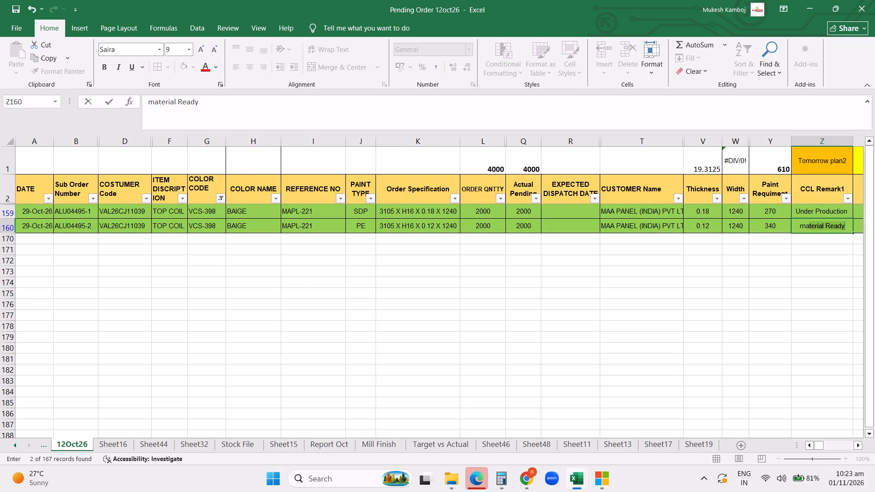
{"action": "key", "text": "Return"}
{"action": "left_click", "coordinate": [420, 289]}
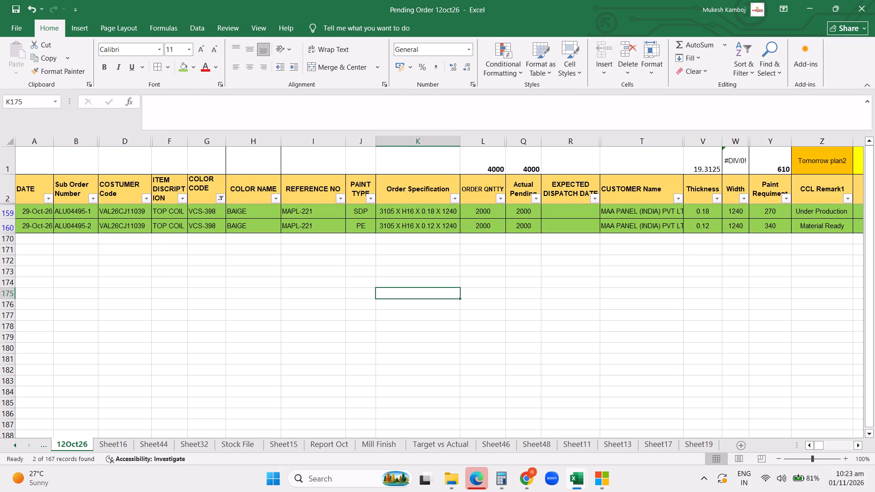
Copy row 160's VCS-398 details, from item description to order specification, into Stock File row 607 starting at column B.
{"action": "left_click_drag", "start_coordinate": [169, 225], "coordinate": [447, 231]}
{"action": "key", "text": "ctrl+c"}
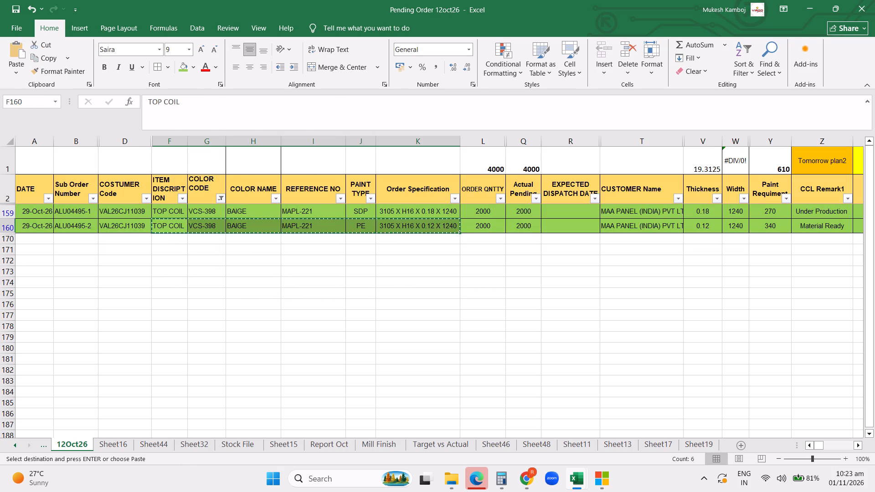
{"action": "left_click", "coordinate": [239, 443]}
{"action": "left_click", "coordinate": [59, 384]}
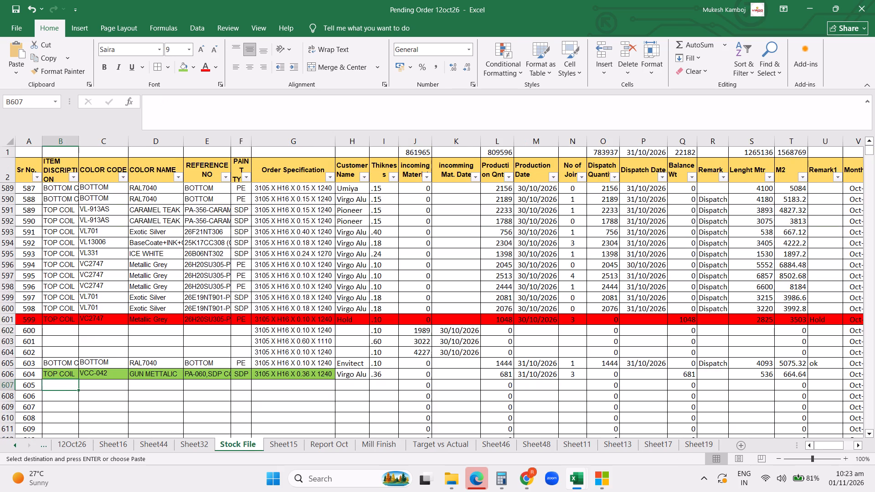
{"action": "key", "text": "ctrl+v"}
Enter Maa as the customer name for the VCS-398 coil in Stock File row 607.
{"action": "left_click", "coordinate": [346, 384]}
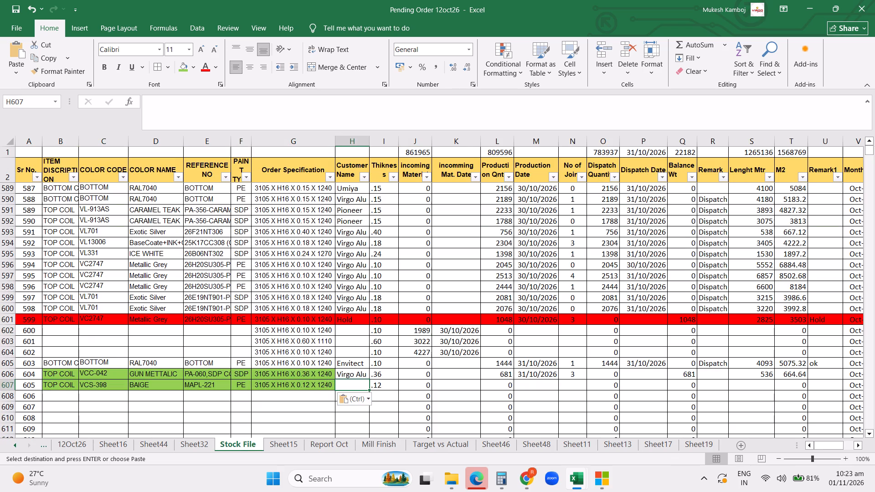
{"action": "key", "text": "p"}
{"action": "key", "text": "BackSpace"}
{"action": "key", "text": "BackSpace"}
{"action": "key", "text": "BackSpace"}
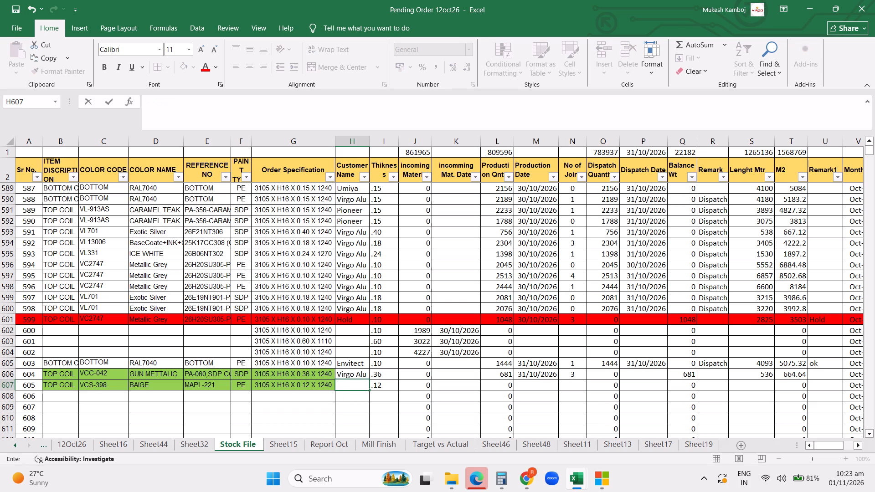
{"action": "left_click", "coordinate": [346, 384]}
{"action": "type", "text": "Ma"}
{"action": "type", "text": "nn"}
{"action": "key", "text": "BackSpace"}
{"action": "key", "text": "BackSpace"}
{"action": "key", "text": "a"}
{"action": "key", "text": "Return"}
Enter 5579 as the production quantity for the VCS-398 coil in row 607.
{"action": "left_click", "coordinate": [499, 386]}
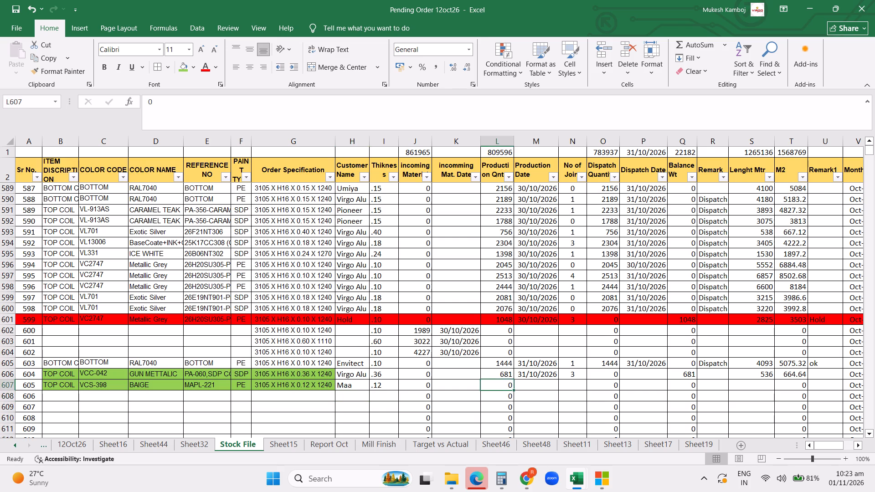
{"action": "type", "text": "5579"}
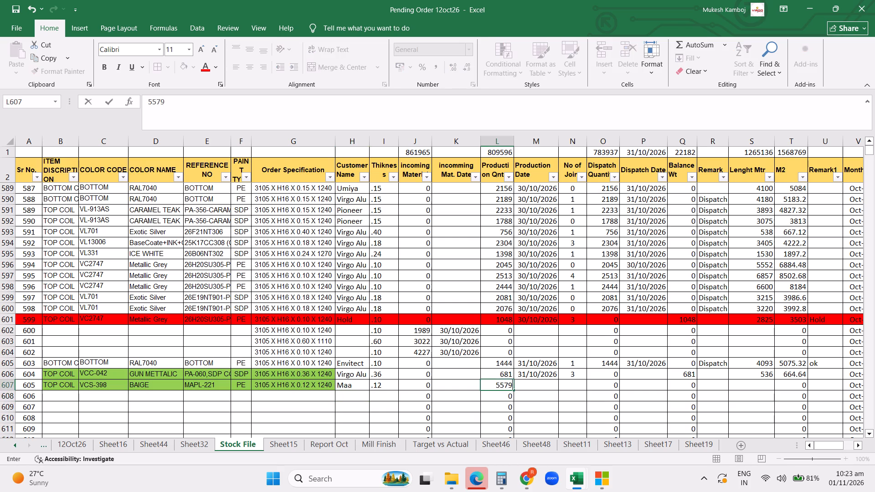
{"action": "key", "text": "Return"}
Set row 607's production quantity to 2453 and fill its production date, 31/10/2026, down from the row above.
{"action": "left_click", "coordinate": [501, 384]}
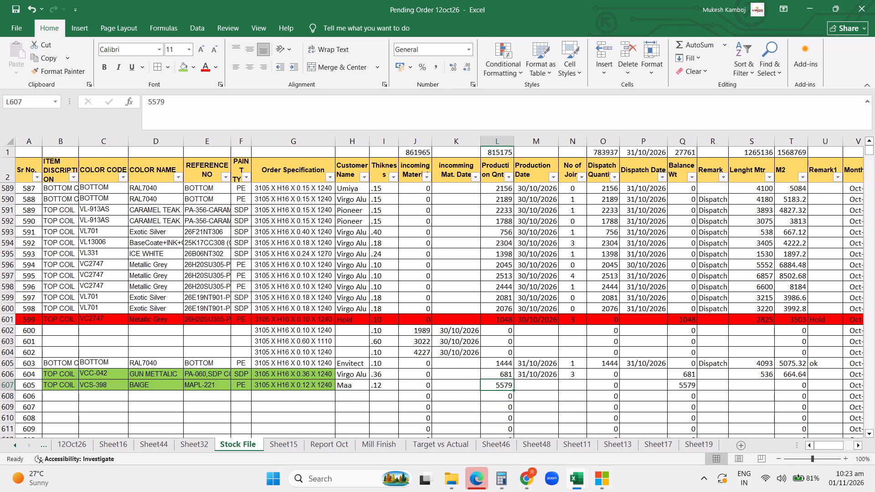
{"action": "type", "text": "2453"}
{"action": "key", "text": "Right"}
{"action": "key", "text": "ctrl+d"}
Go to the Remark cell of the VCS-398 entry in Stock File row 607.
{"action": "key", "text": "Right"}
{"action": "key", "text": "Right"}
{"action": "key", "text": "Right"}
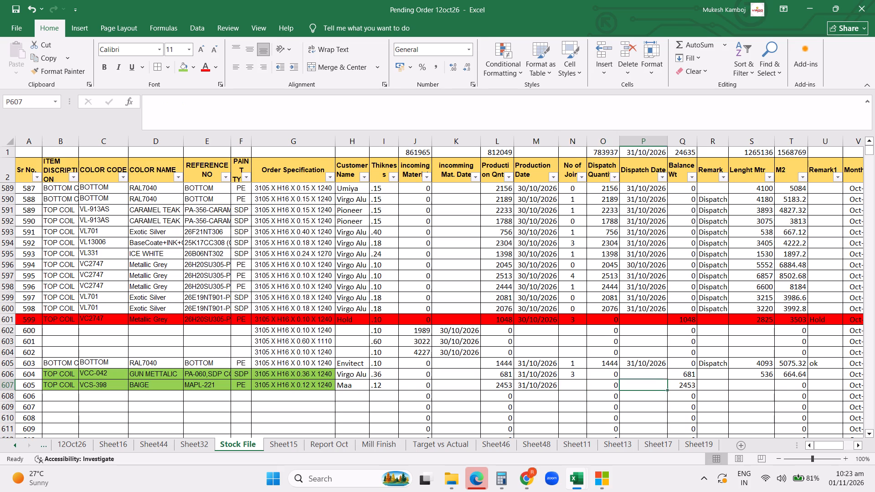
{"action": "key", "text": "Right"}
{"action": "key", "text": "Right"}
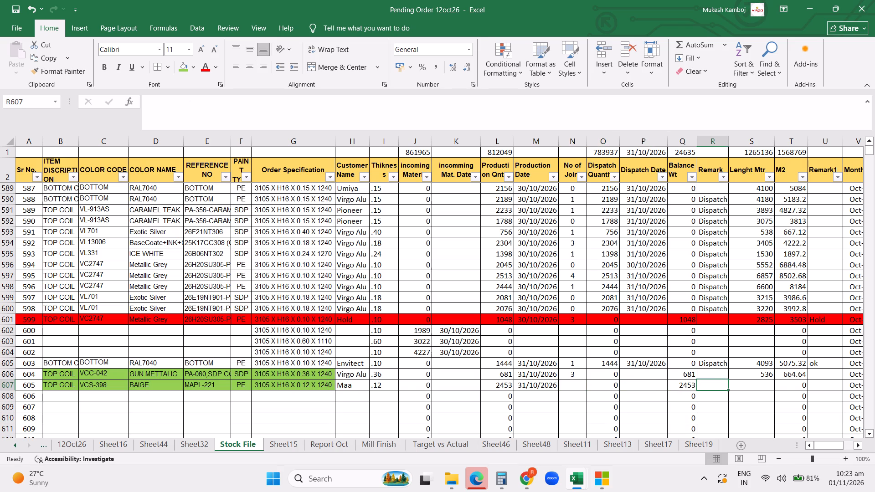
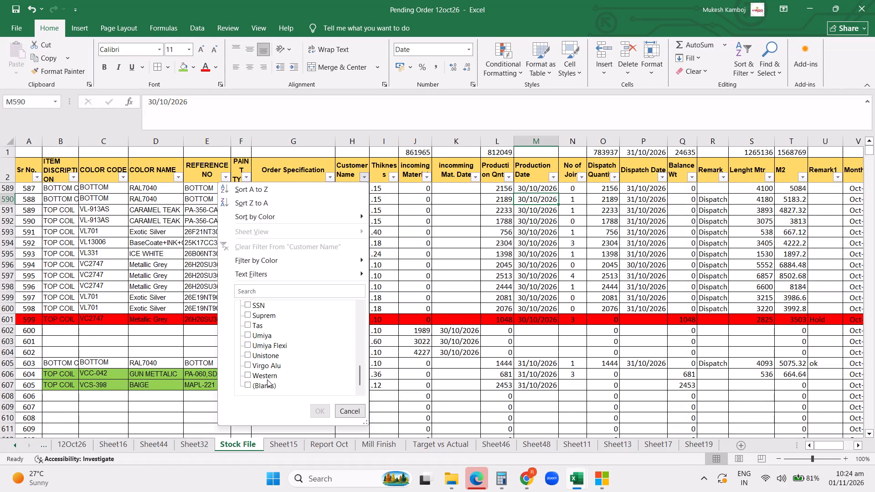
Filter the Stock File to Virgo Alu entries with a dispatch quantity of 0.
{"action": "left_click", "coordinate": [268, 363]}
{"action": "left_click", "coordinate": [314, 410]}
{"action": "scroll", "coordinate": [551, 283], "scroll_direction": "up", "scroll_amount": 7}
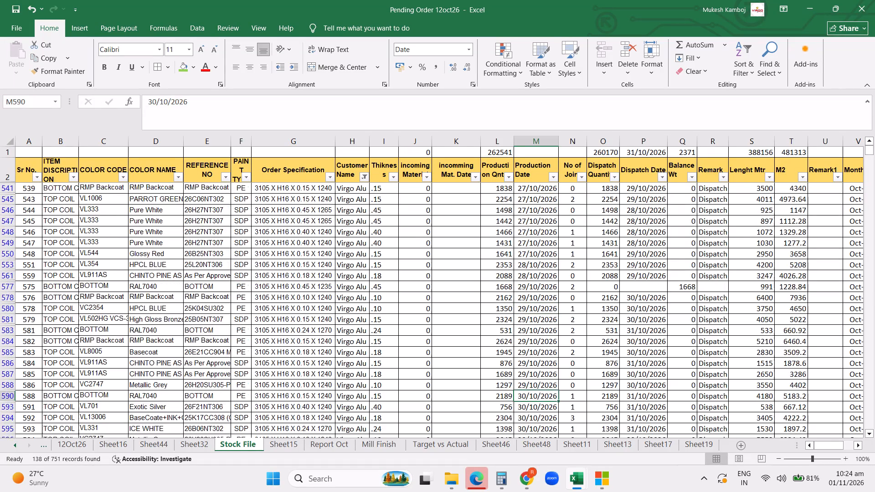
{"action": "scroll", "coordinate": [571, 257], "scroll_direction": "up", "scroll_amount": 8}
{"action": "left_click", "coordinate": [614, 173]}
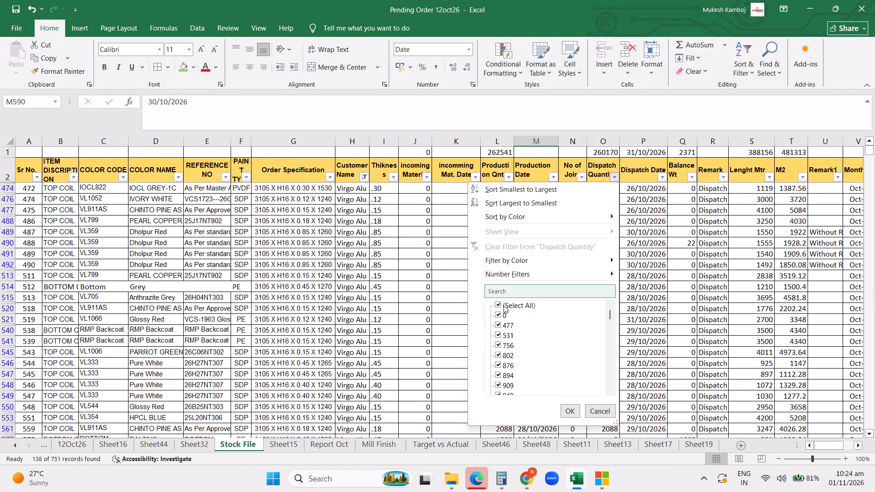
{"action": "left_click", "coordinate": [504, 305]}
{"action": "left_click", "coordinate": [501, 313]}
{"action": "left_click", "coordinate": [570, 410]}
{"action": "scroll", "coordinate": [592, 334], "scroll_direction": "up", "scroll_amount": 11}
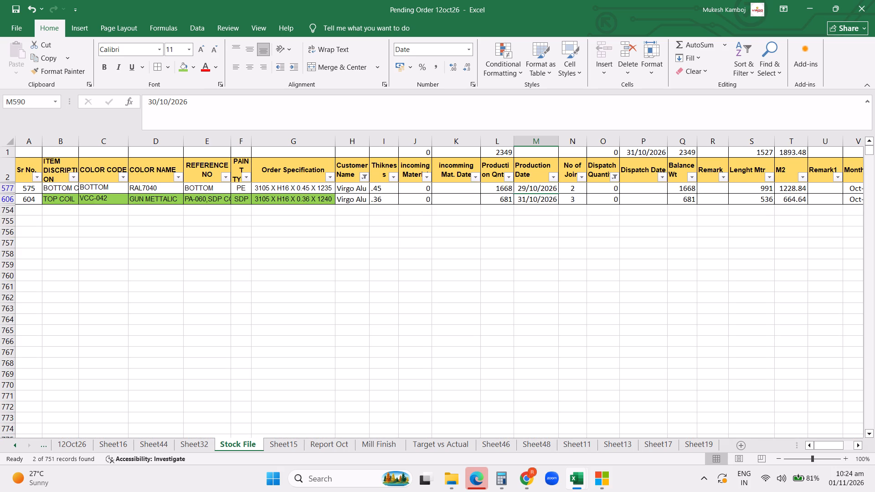
{"action": "left_click", "coordinate": [514, 280]}
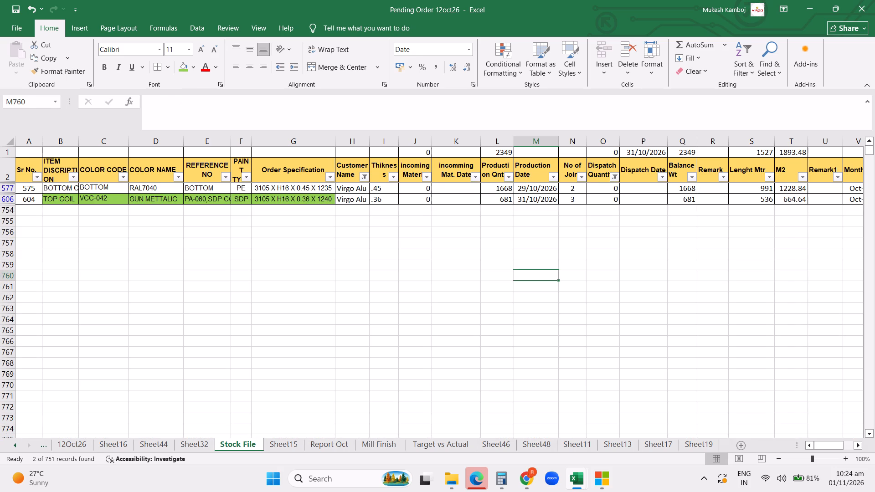
Change the customer name of the VCC-042 coil in Stock File row 606 to Pioneer.
{"action": "left_click", "coordinate": [356, 202]}
{"action": "type", "text": "pi"}
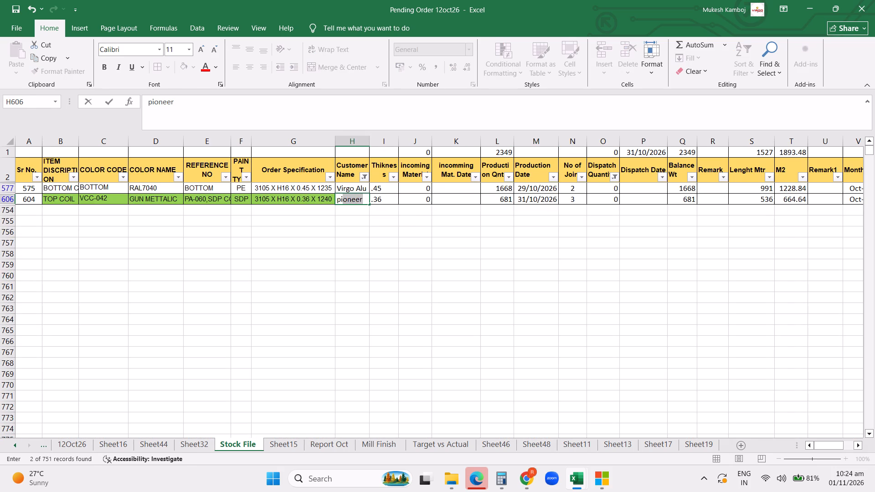
{"action": "key", "text": "Down"}
{"action": "scroll", "coordinate": [352, 204], "scroll_direction": "up", "scroll_amount": 1}
{"action": "left_click", "coordinate": [417, 262]}
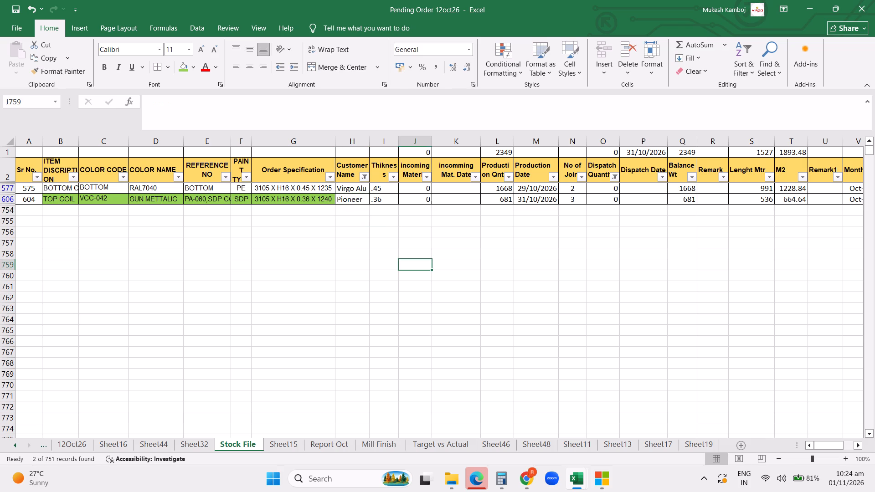
Clear the Customer Name filter, keeping the dispatch quantity filter applied.
{"action": "left_click", "coordinate": [364, 176]}
{"action": "left_click", "coordinate": [295, 250]}
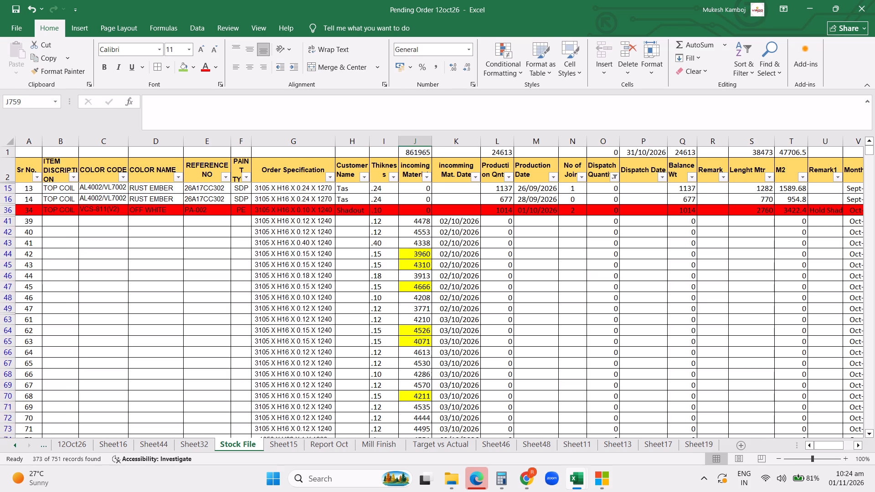
{"action": "left_click", "coordinate": [484, 270]}
Remove the green fill from the item description through order specification cells of the VCC-042 and VCS-398 entries in rows 606 and 607.
{"action": "left_click", "coordinate": [241, 242]}
{"action": "left_click", "coordinate": [308, 232]}
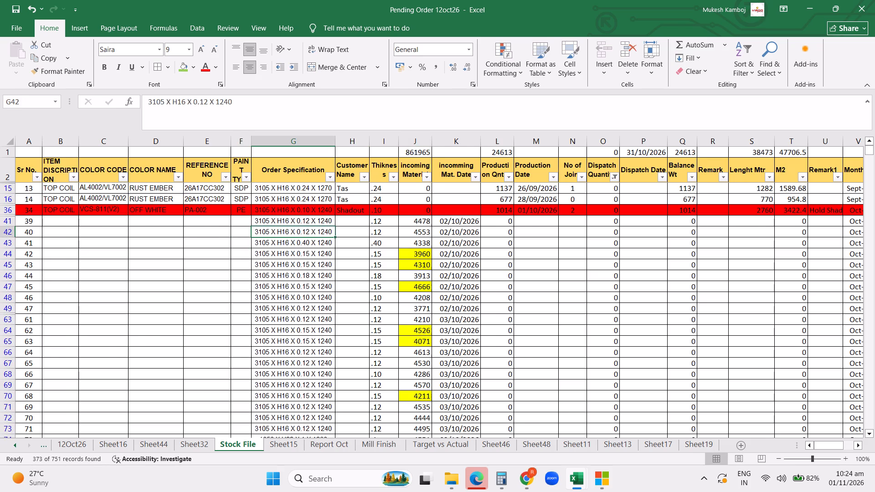
{"action": "key", "text": "ctrl+Down"}
{"action": "scroll", "coordinate": [316, 239], "scroll_direction": "down", "scroll_amount": 4}
{"action": "left_click", "coordinate": [270, 336]}
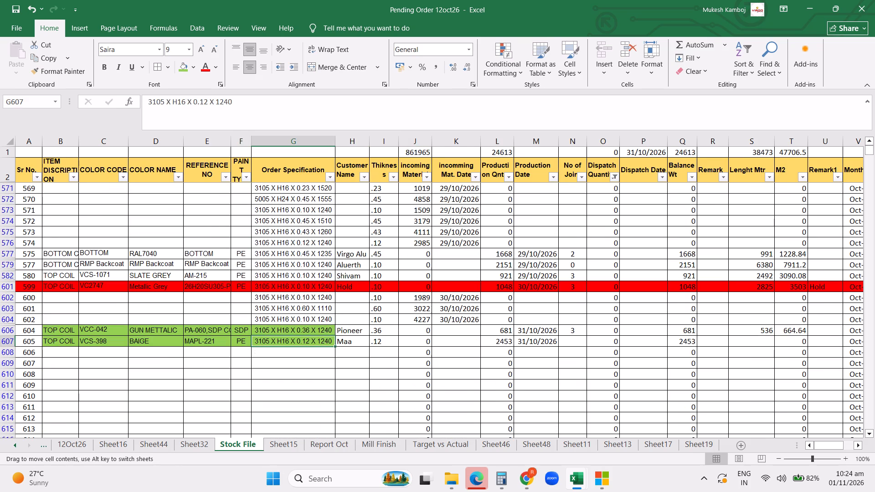
{"action": "left_click_drag", "start_coordinate": [57, 334], "coordinate": [304, 342]}
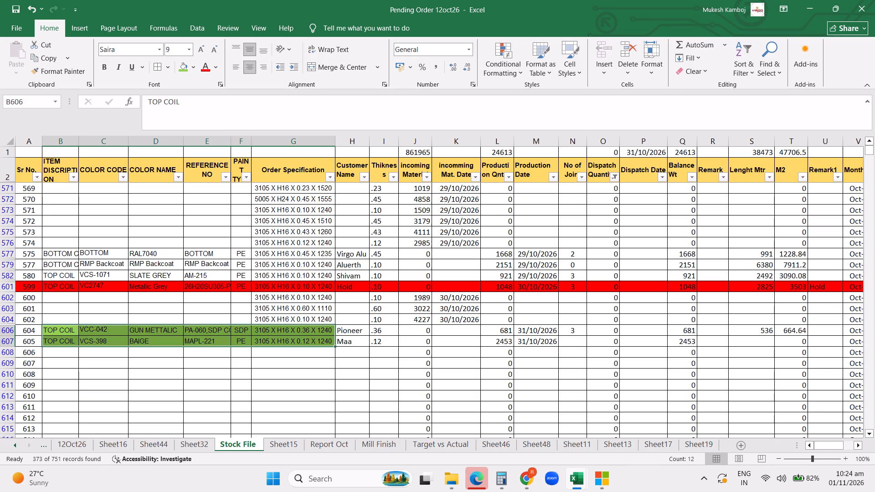
{"action": "left_click", "coordinate": [192, 67]}
{"action": "left_click", "coordinate": [183, 116]}
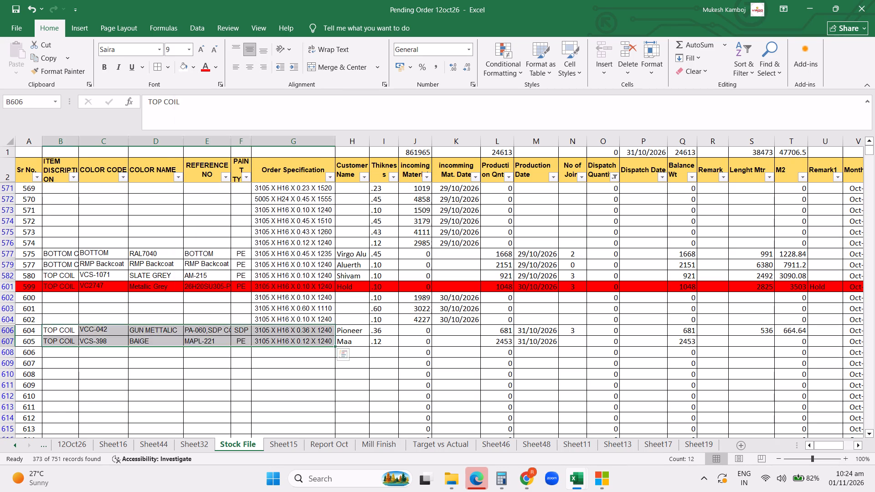
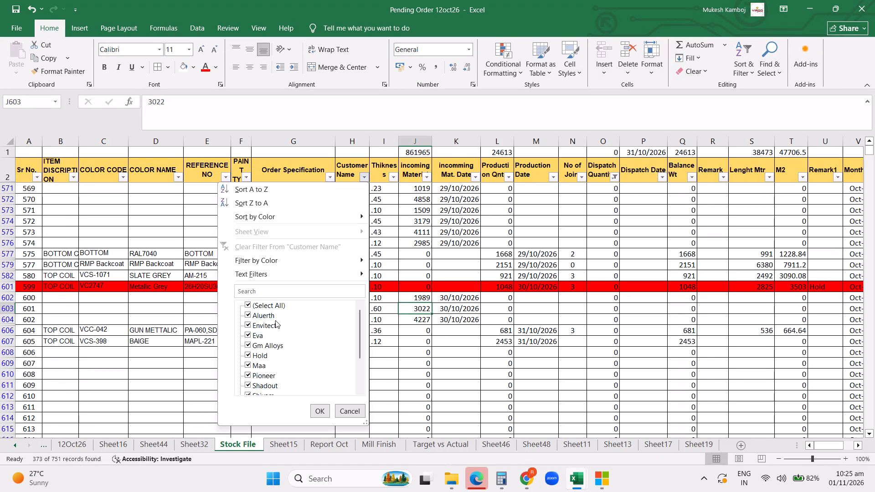
Filter the Stock File's Customer Name column to Virgo Alu only and examine the undispatched entries.
{"action": "left_click", "coordinate": [260, 308]}
{"action": "scroll", "coordinate": [270, 385], "scroll_direction": "down", "scroll_amount": 9}
{"action": "left_click", "coordinate": [264, 374]}
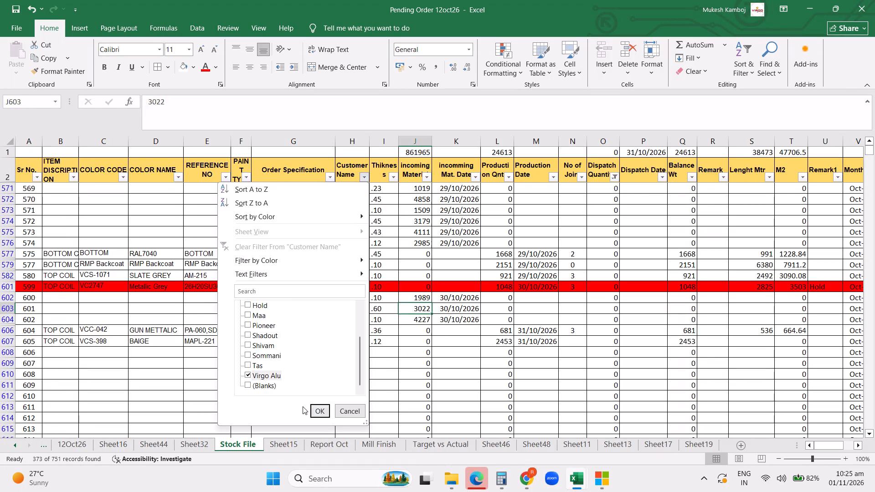
{"action": "left_click", "coordinate": [326, 413]}
{"action": "scroll", "coordinate": [374, 359], "scroll_direction": "up", "scroll_amount": 7}
{"action": "left_click", "coordinate": [133, 189]}
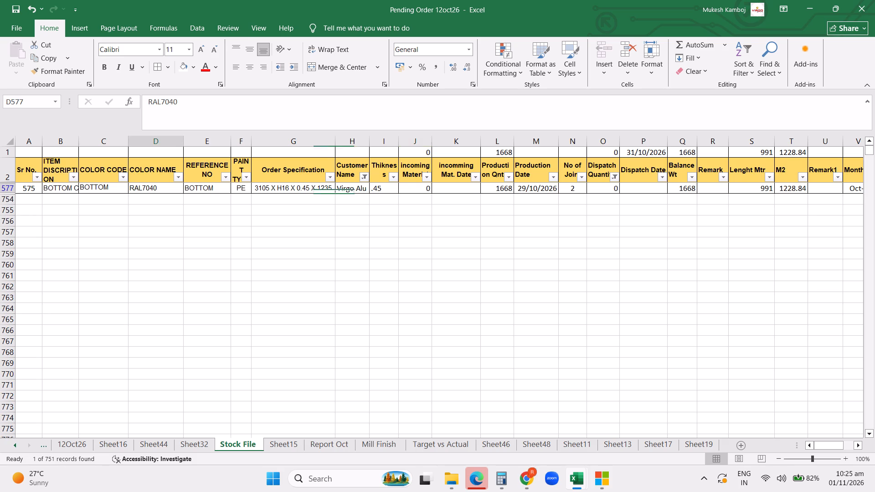
{"action": "left_click", "coordinate": [275, 190]}
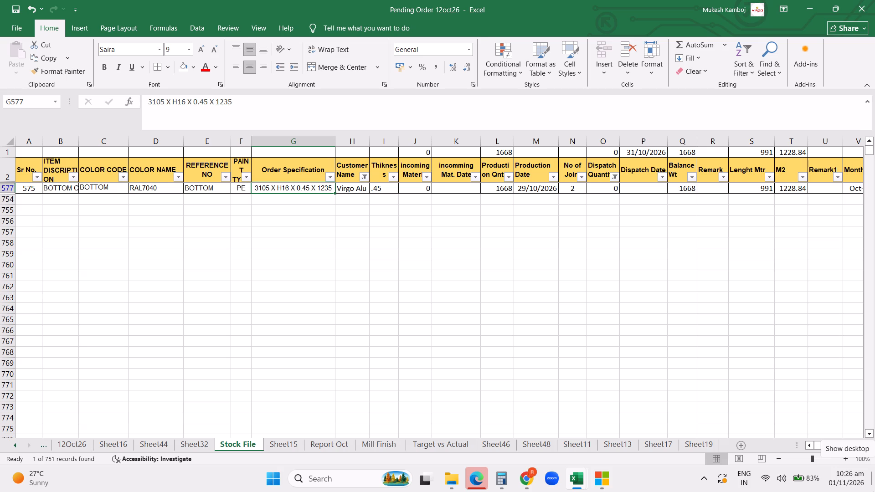
{"action": "left_click", "coordinate": [582, 272]}
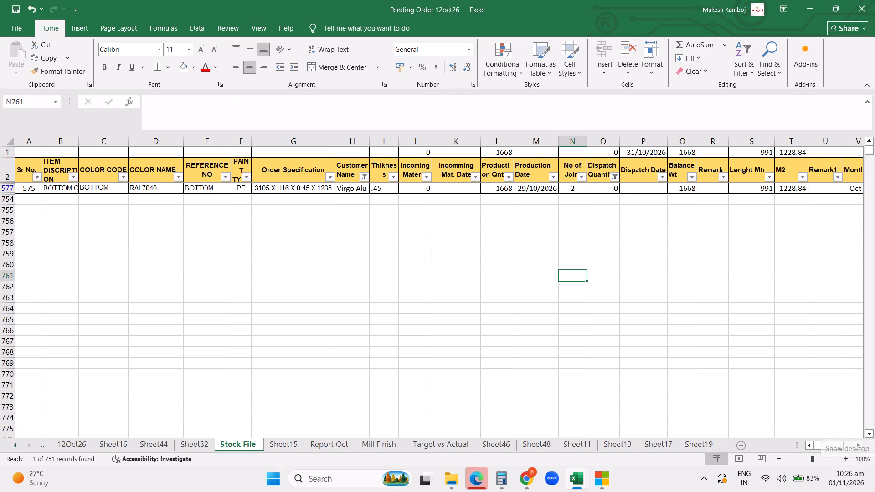
Clear the Customer Name and Dispatch Quantity filters in the Stock File.
{"action": "left_click", "coordinate": [364, 174]}
{"action": "left_click", "coordinate": [288, 246]}
{"action": "left_click", "coordinate": [241, 257]}
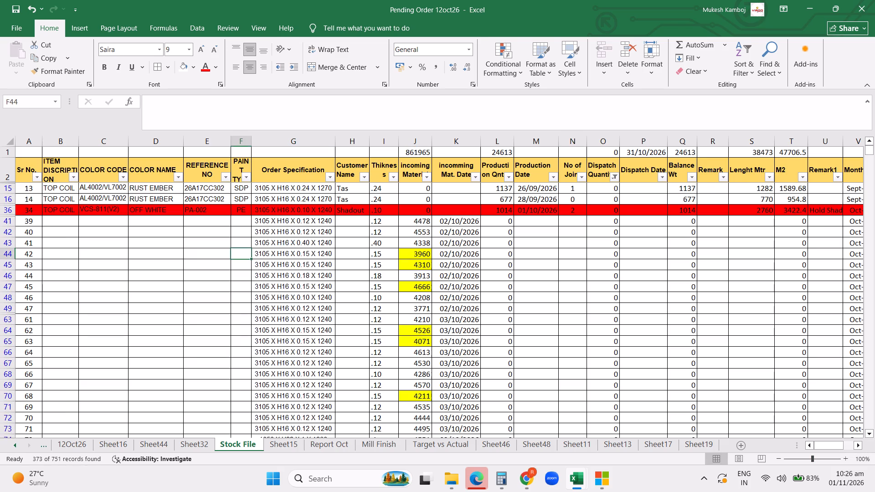
{"action": "scroll", "coordinate": [329, 228], "scroll_direction": "up", "scroll_amount": 6}
{"action": "left_click", "coordinate": [256, 220]}
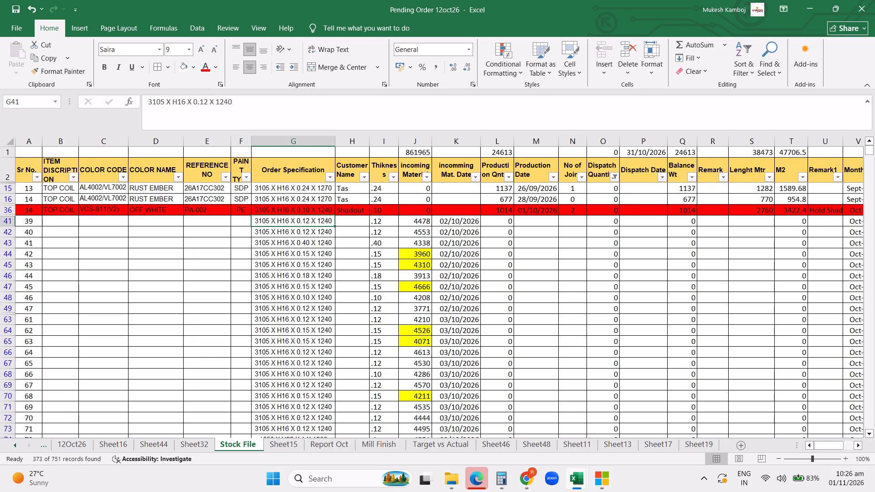
{"action": "left_click", "coordinate": [616, 176]}
{"action": "left_click", "coordinate": [498, 247]}
{"action": "left_click", "coordinate": [305, 232]}
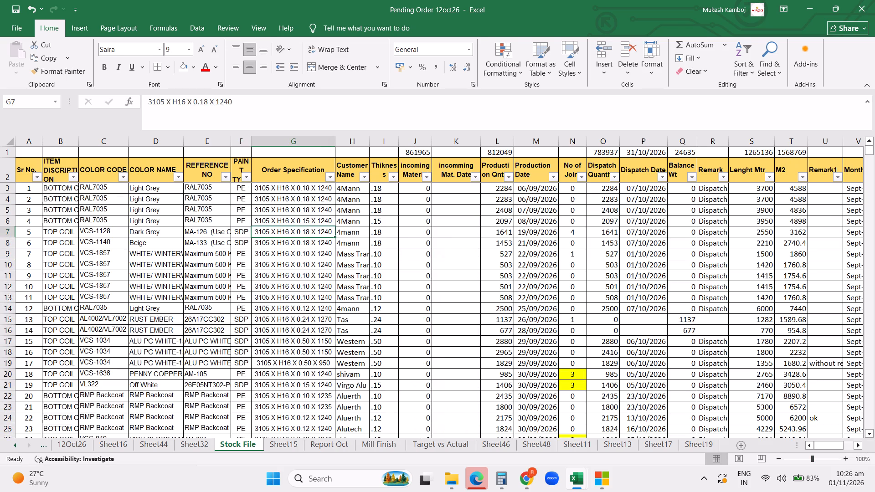
For the VCS-398 coil in Stock File row 607, enter 0 joints and a length of 5579 metres.
{"action": "key", "text": "ctrl+Down"}
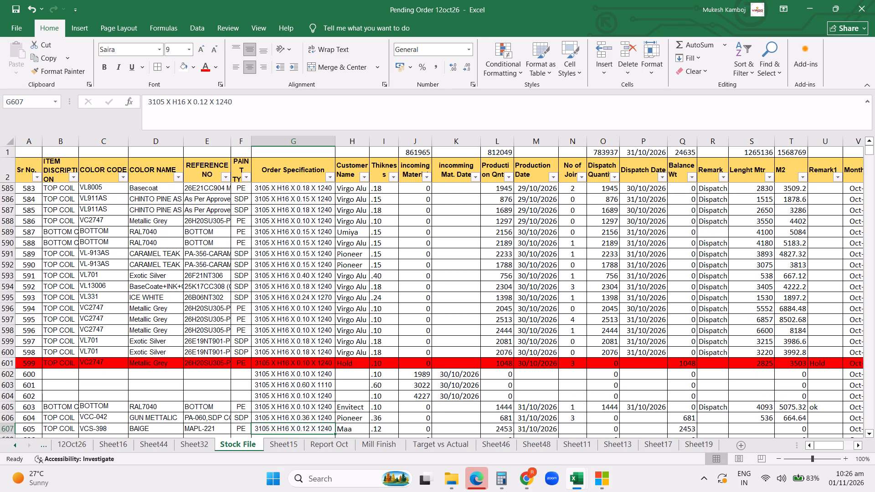
{"action": "scroll", "coordinate": [314, 273], "scroll_direction": "down", "scroll_amount": 5}
{"action": "scroll", "coordinate": [314, 273], "scroll_direction": "up", "scroll_amount": 2}
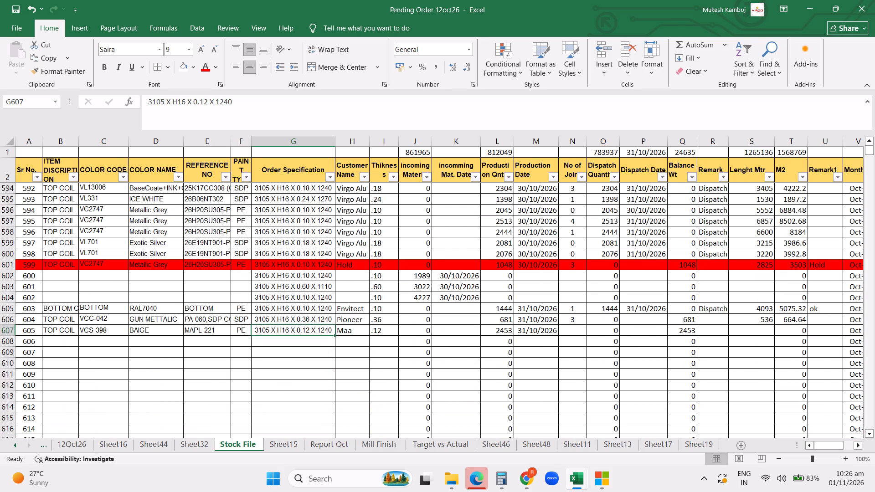
{"action": "left_click", "coordinate": [575, 331]}
{"action": "key", "text": "0"}
{"action": "key", "text": "Right"}
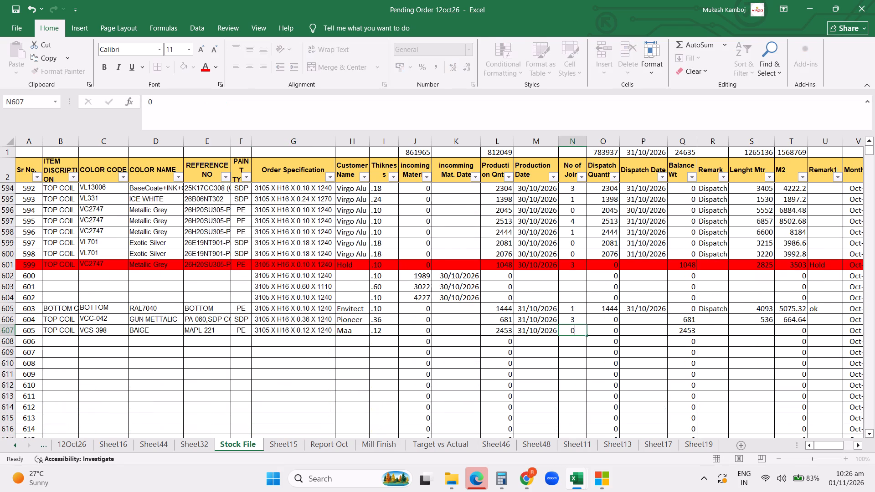
{"action": "key", "text": "Right"}
{"action": "key", "text": "Right"}
{"action": "key", "text": "Right"}
{"action": "key", "text": "Right"}
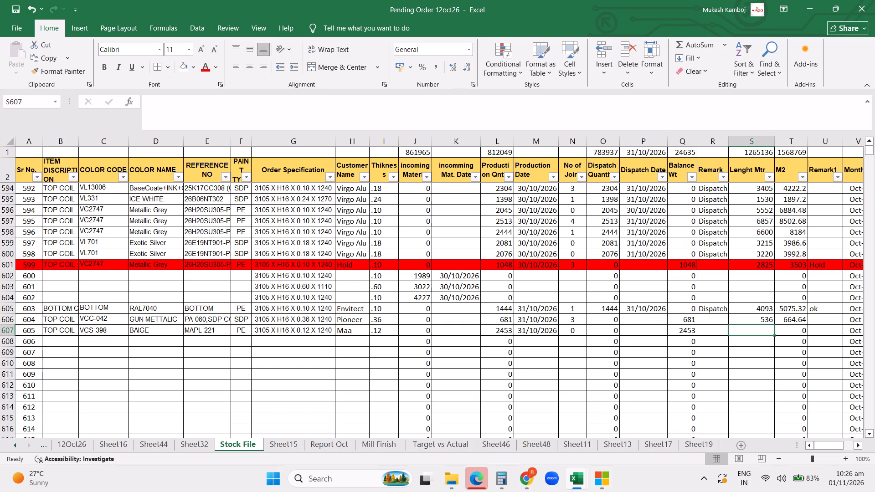
{"action": "type", "text": "55"}
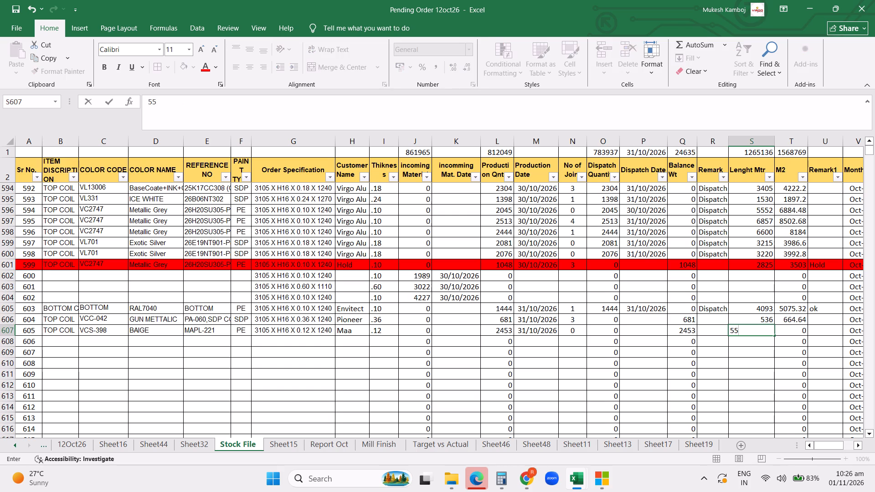
{"action": "type", "text": "79"}
{"action": "key", "text": "Return"}
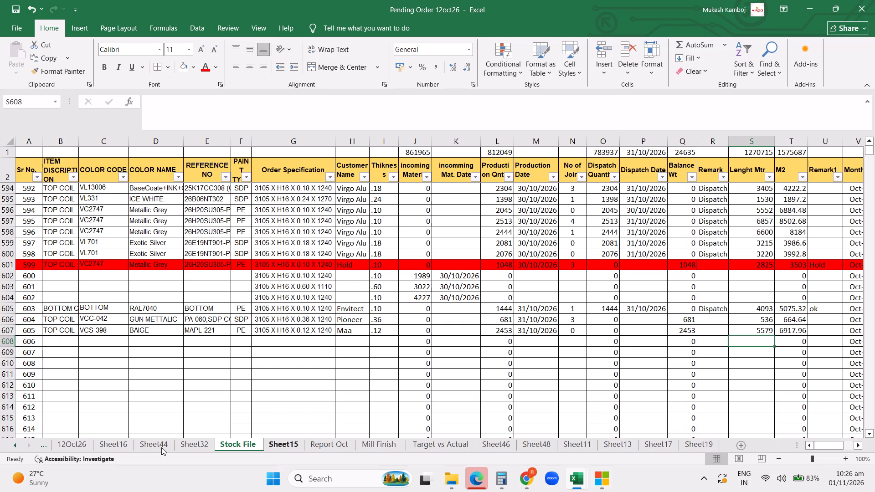
Clear the COLOR CODE filter on the 12Oct26 sheet.
{"action": "left_click", "coordinate": [75, 444]}
{"action": "left_click", "coordinate": [440, 389]}
{"action": "left_click", "coordinate": [636, 305]}
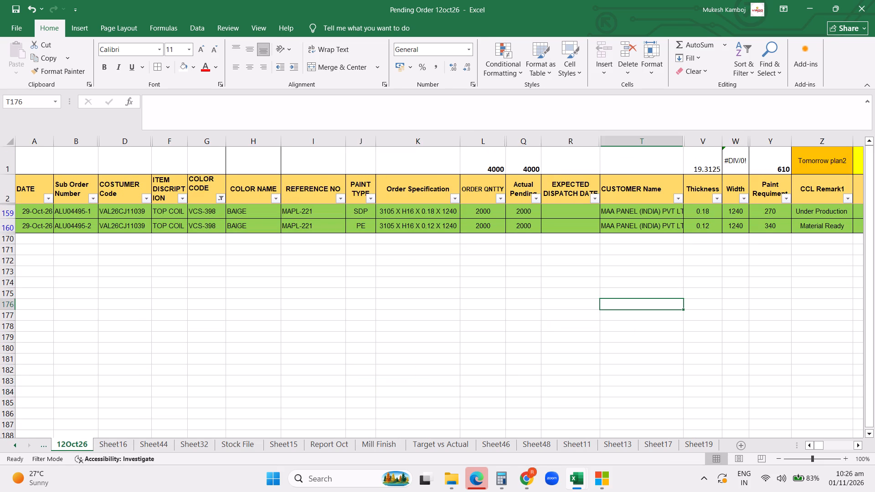
{"action": "left_click", "coordinate": [217, 200]}
{"action": "left_click", "coordinate": [147, 268]}
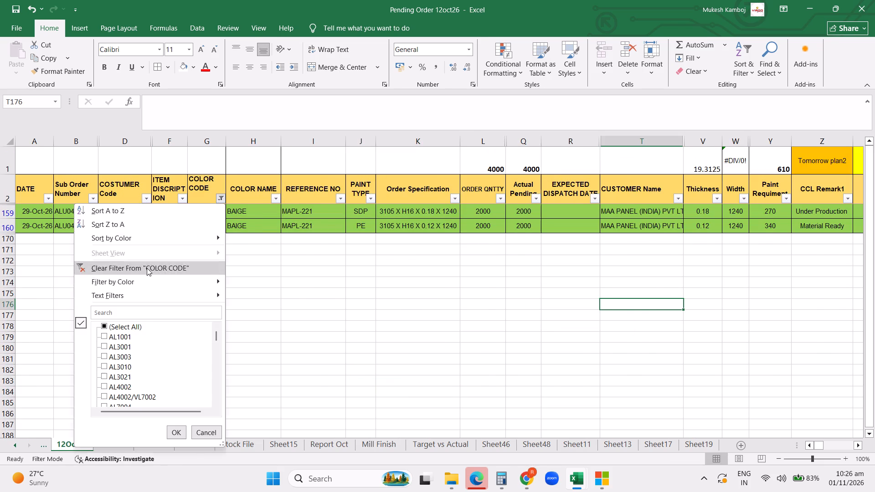
{"action": "left_click", "coordinate": [220, 200]}
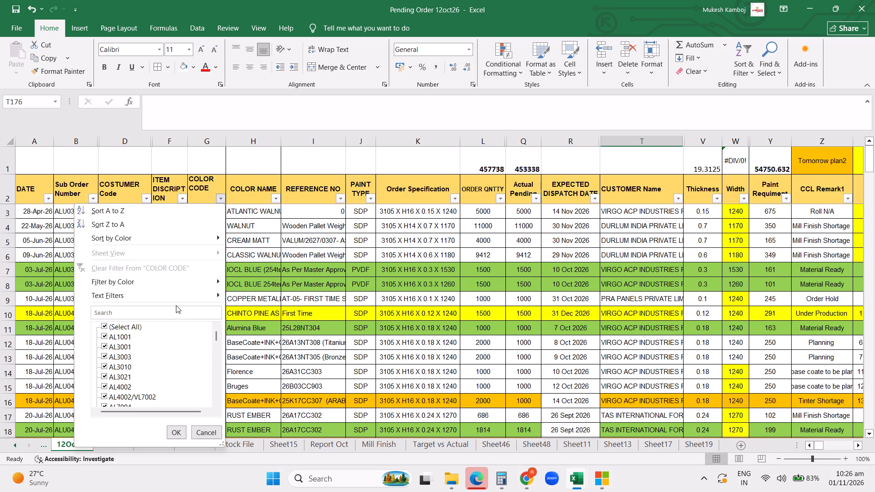
{"action": "left_click", "coordinate": [576, 289]}
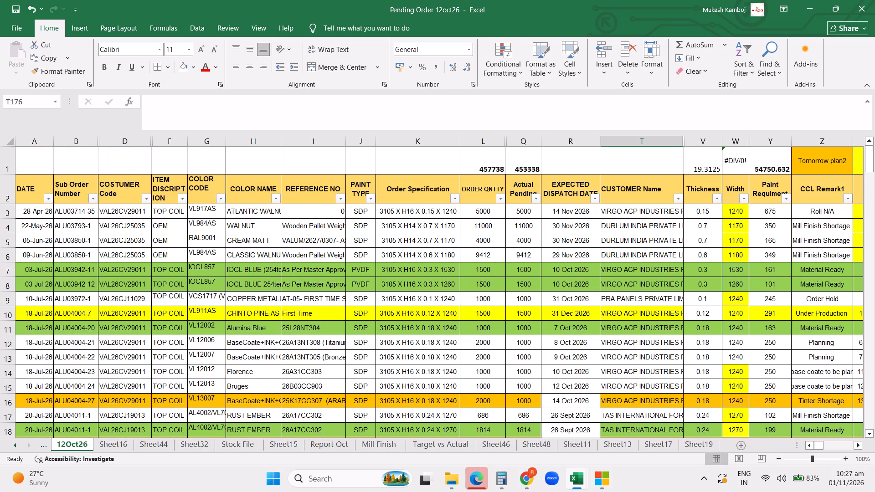
Filter the 12Oct26 orders by CUSTOMER Name to show only ALUBOND DACS INDIA.
{"action": "left_click", "coordinate": [677, 197]}
{"action": "left_click", "coordinate": [571, 315]}
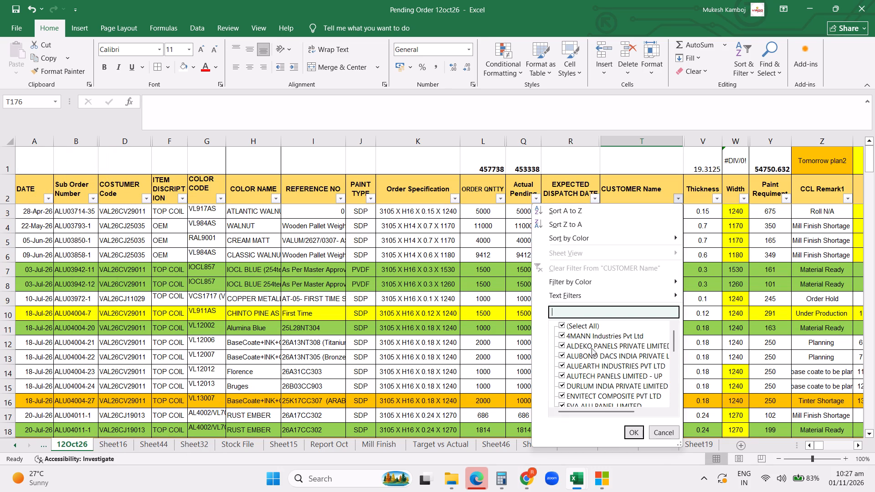
{"action": "left_click", "coordinate": [580, 324]}
{"action": "left_click", "coordinate": [572, 356]}
{"action": "left_click", "coordinate": [628, 428]}
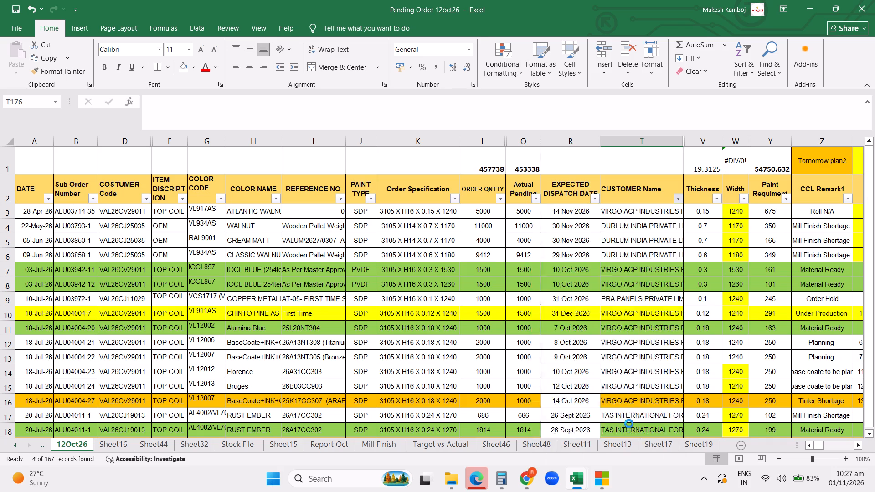
{"action": "scroll", "coordinate": [571, 295], "scroll_direction": "up", "scroll_amount": 5}
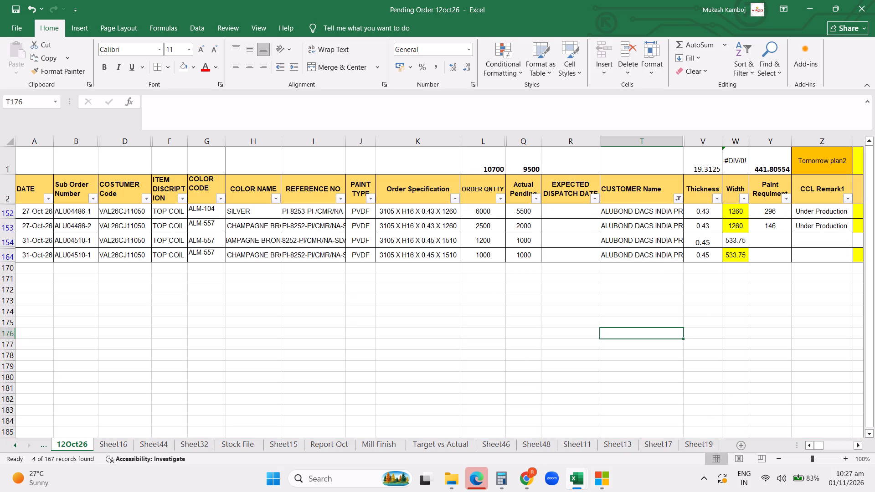
{"action": "left_click", "coordinate": [384, 285]}
{"action": "left_click", "coordinate": [541, 302]}
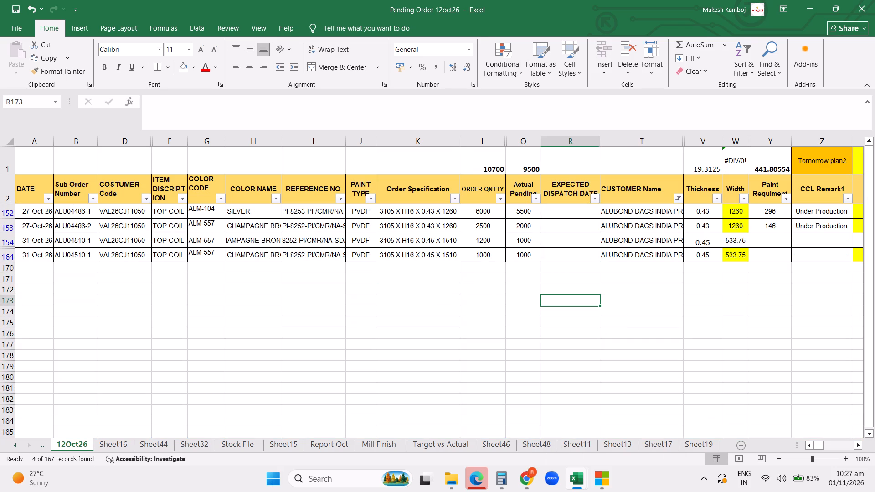
Delete row 154, the 31-Oct-26 ALM-557 order with an order quantity of 1200.
{"action": "left_click", "coordinate": [6, 242]}
{"action": "key", "text": "ctrl+minus"}
{"action": "left_click", "coordinate": [166, 325]}
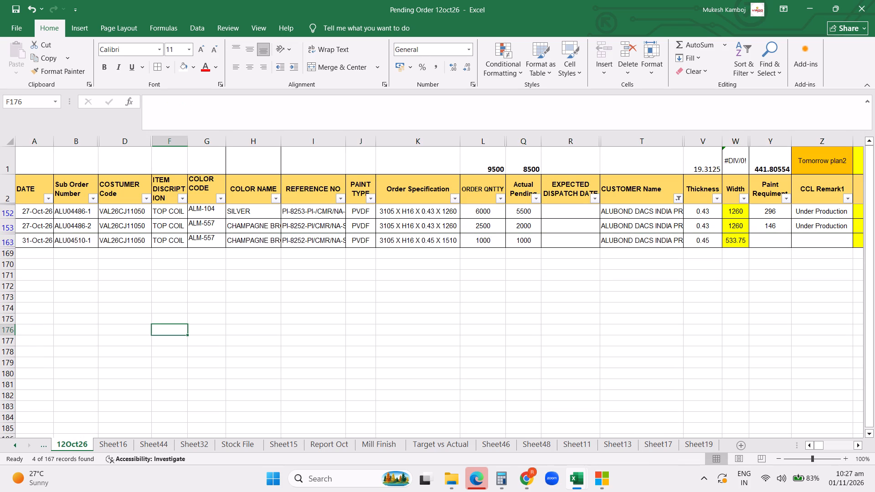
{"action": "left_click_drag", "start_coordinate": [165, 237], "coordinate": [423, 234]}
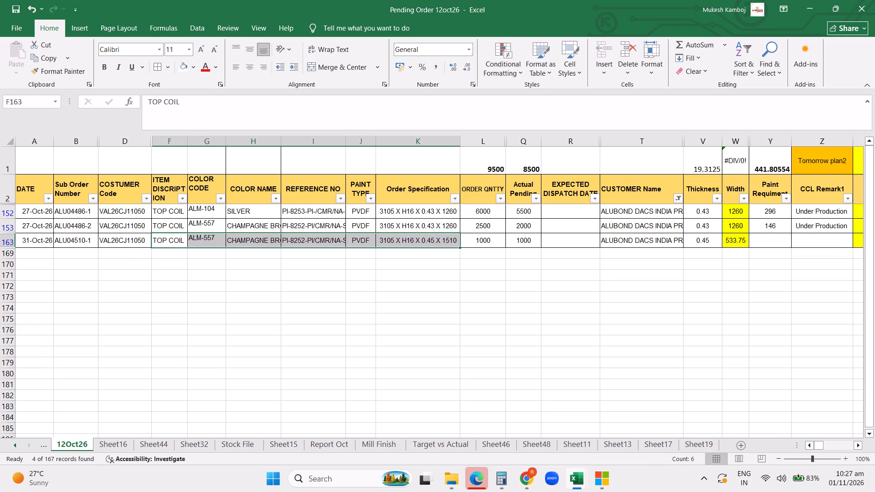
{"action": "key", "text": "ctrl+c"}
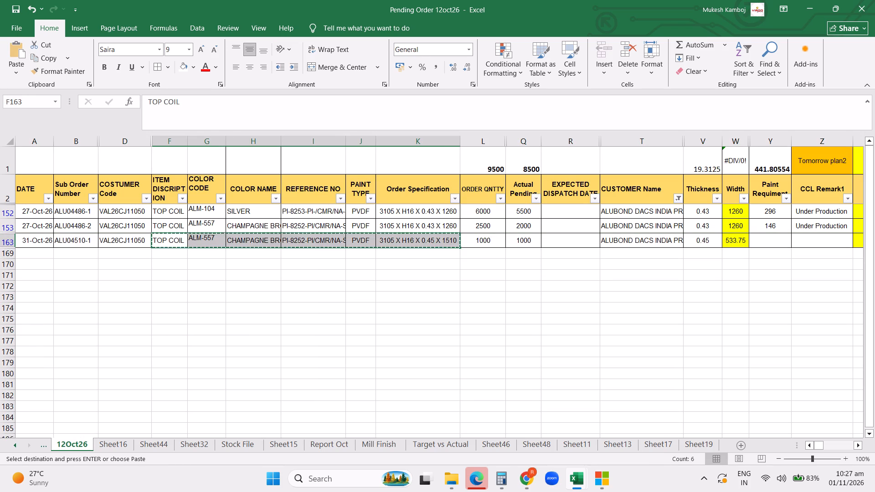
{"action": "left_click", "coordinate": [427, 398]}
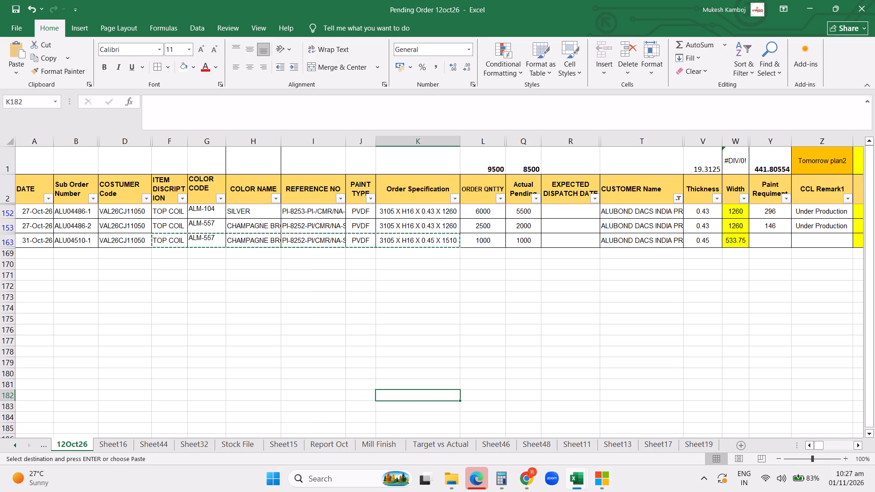
Copy the ALM-104 SILVER order's item description through order specification from 12Oct26 row 152 into Stock File row 608.
{"action": "left_click_drag", "start_coordinate": [166, 214], "coordinate": [431, 213]}
{"action": "key", "text": "ctrl+c"}
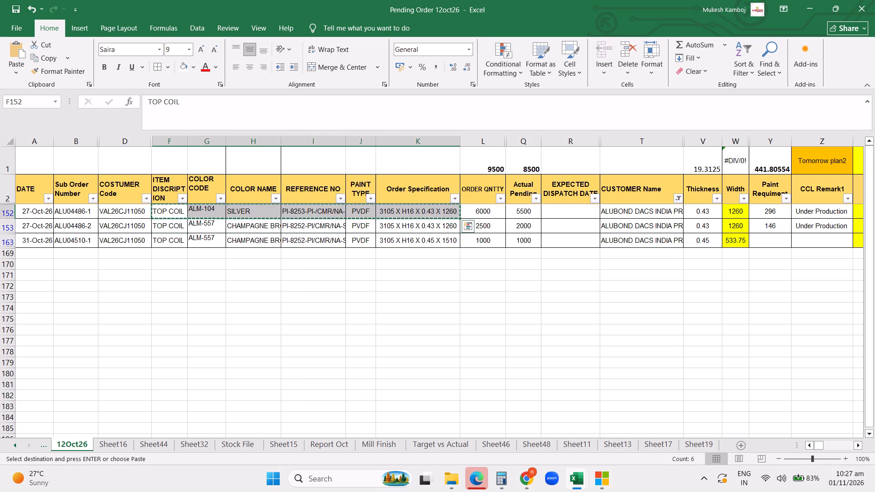
{"action": "left_click", "coordinate": [318, 443]}
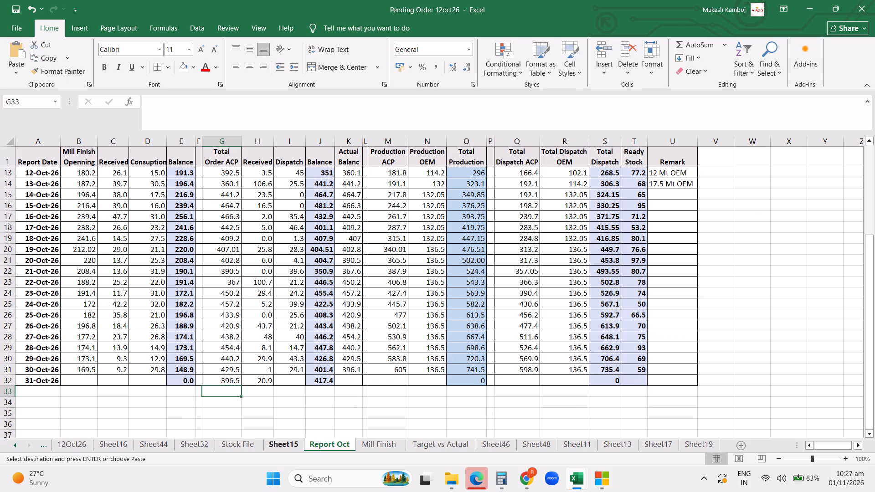
{"action": "left_click", "coordinate": [278, 443]}
{"action": "left_click", "coordinate": [330, 441]}
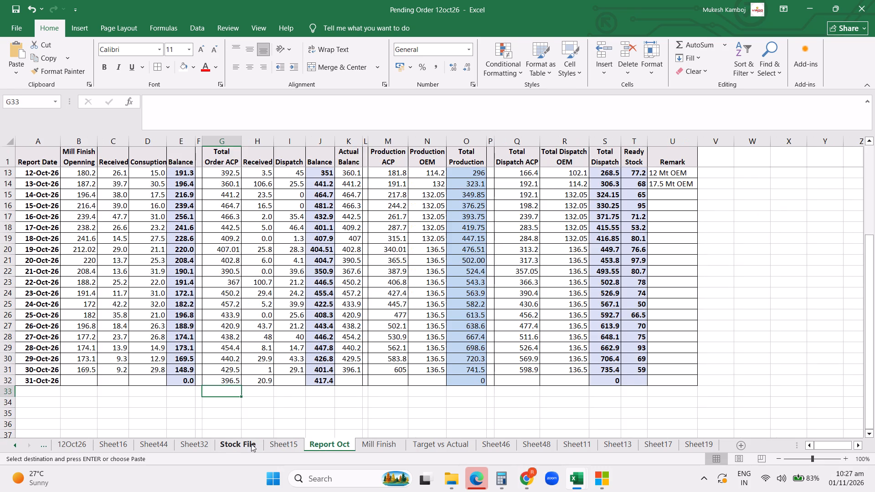
{"action": "left_click", "coordinate": [251, 444]}
{"action": "left_click", "coordinate": [65, 338]}
{"action": "key", "text": "ctrl+v"}
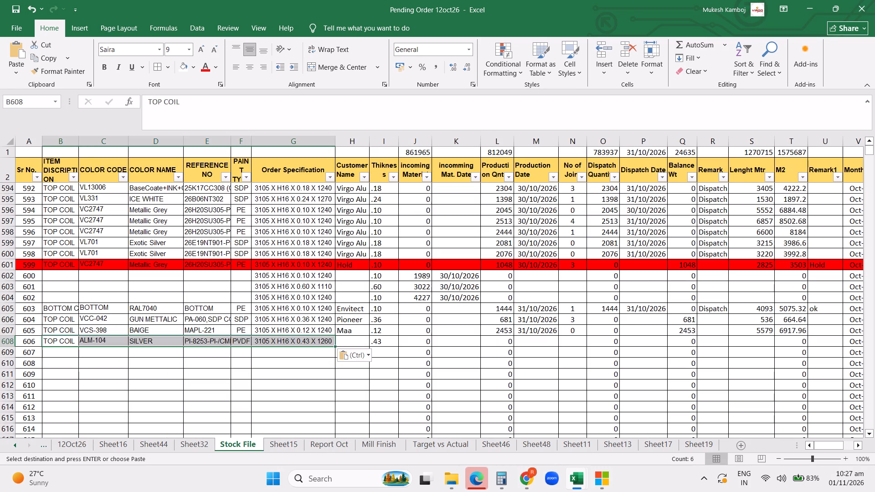
Enter customer name Alubond and production quantity 1521 for the ALM-104 SILVER coil in Stock File row 608.
{"action": "left_click", "coordinate": [347, 339]}
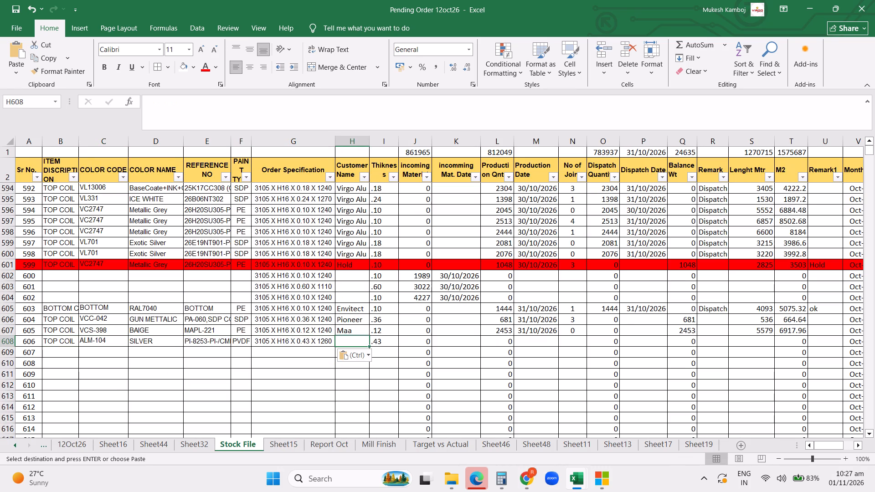
{"action": "type", "text": "Alu"}
{"action": "type", "text": "bond"}
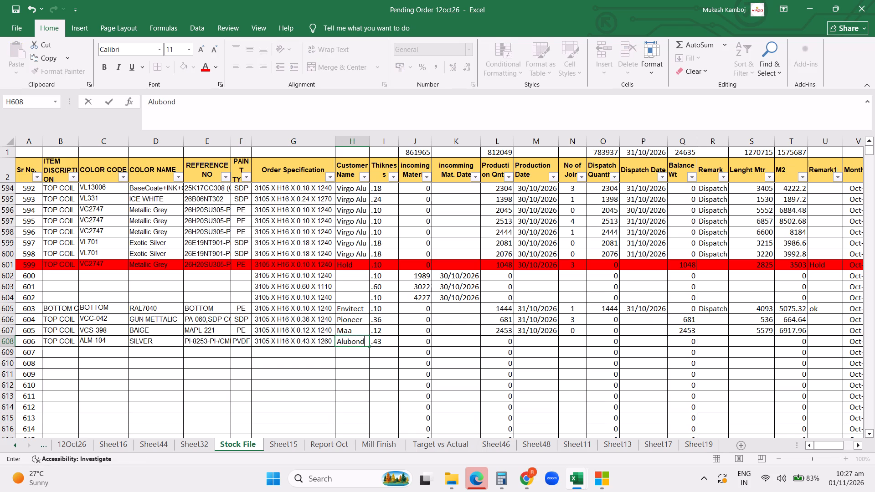
{"action": "key", "text": "Right"}
{"action": "key", "text": "Right"}
{"action": "key", "text": "Right"}
{"action": "key", "text": "Right"}
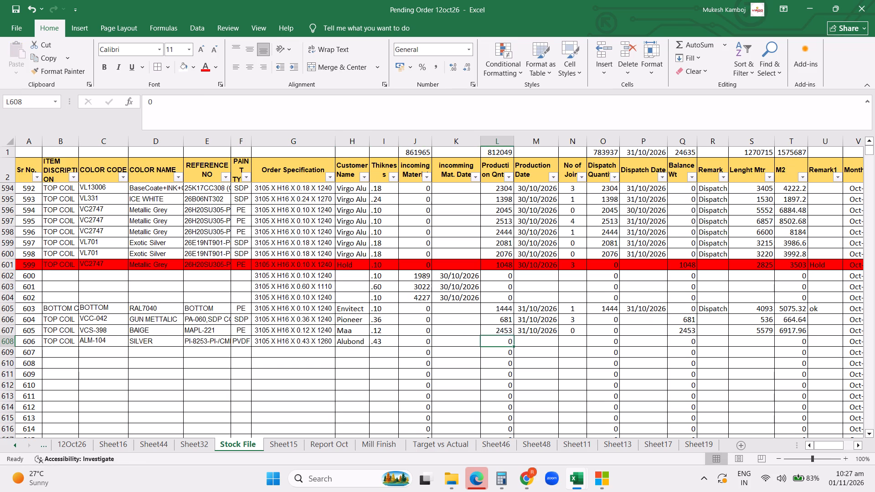
{"action": "type", "text": "1521"}
{"action": "key", "text": "Right"}
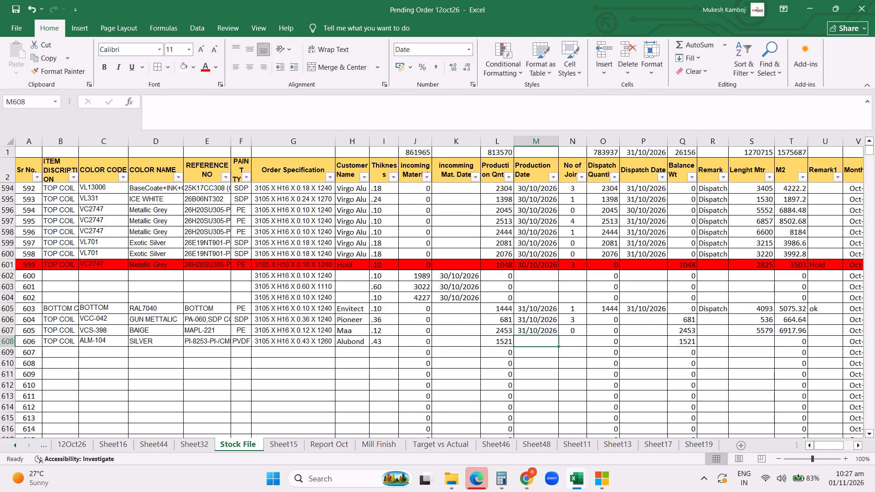
Fill the production date 31/10/2026 down into row 608 and set its No of Join to 1.
{"action": "key", "text": "ctrl+d"}
{"action": "key", "text": "Right"}
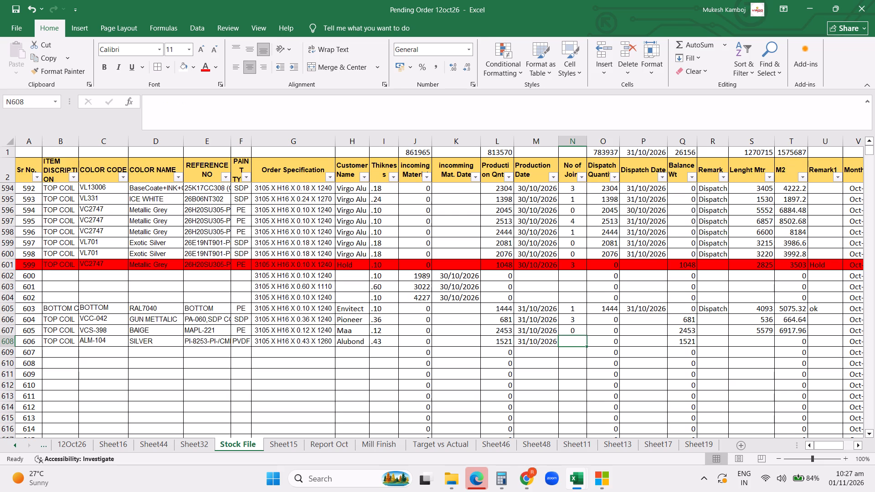
{"action": "type", "text": "775"}
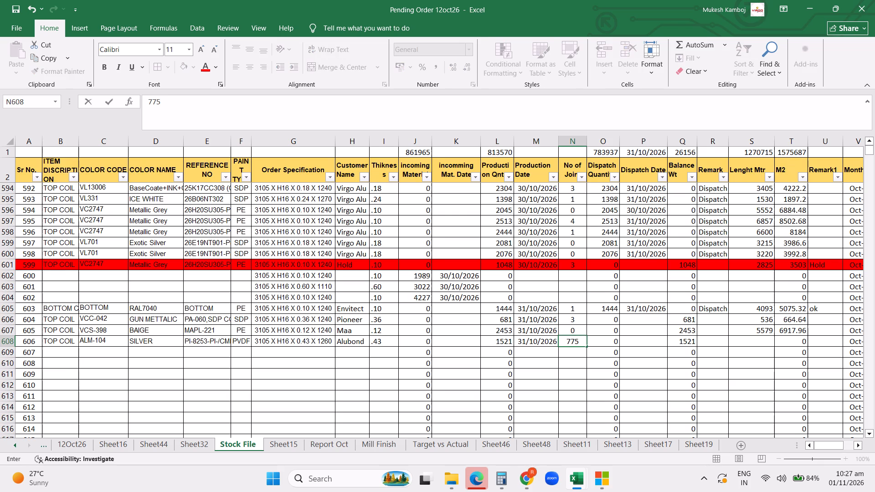
{"action": "key", "text": "BackSpace"}
{"action": "key", "text": "BackSpace"}
{"action": "key", "text": "BackSpace"}
{"action": "key", "text": "BackSpace"}
{"action": "key", "text": "1"}
{"action": "key", "text": "Return"}
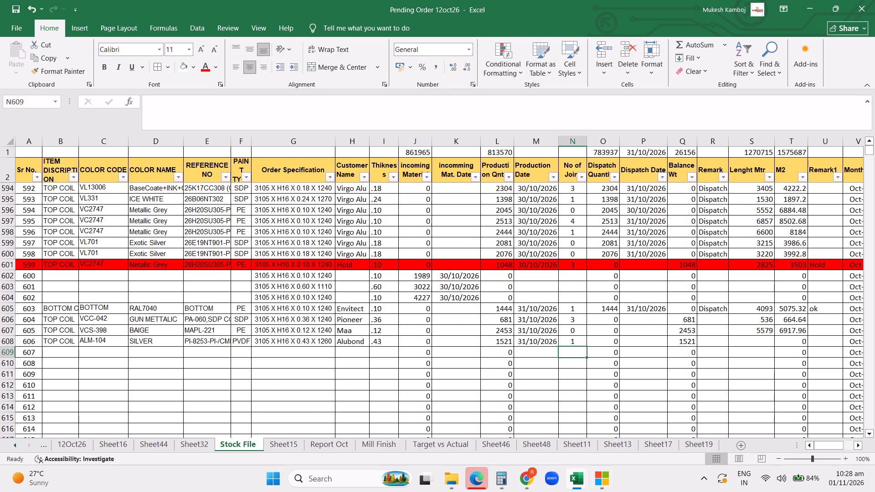
On 12Oct26, fill row 163, the 31-Oct-26 ALM-557 Alubond order, with the standard light green colour.
{"action": "left_click", "coordinate": [63, 448]}
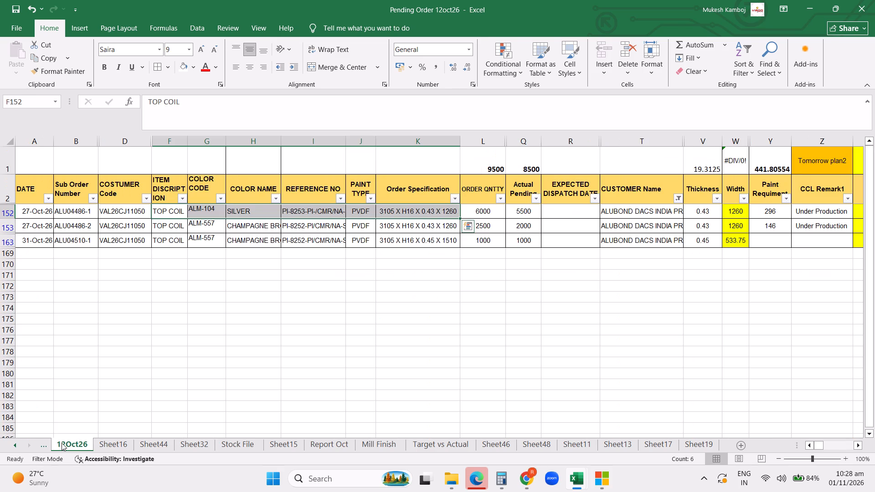
{"action": "left_click", "coordinate": [160, 384]}
{"action": "left_click", "coordinate": [240, 361]}
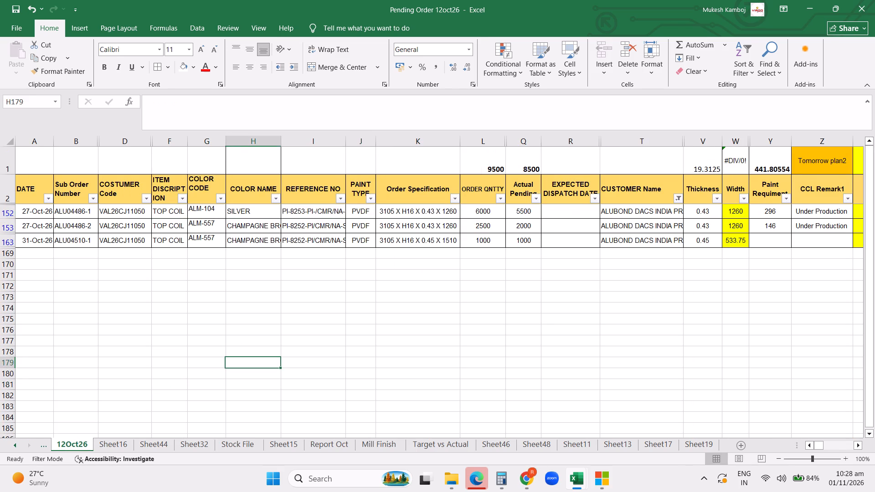
{"action": "left_click", "coordinate": [314, 330]}
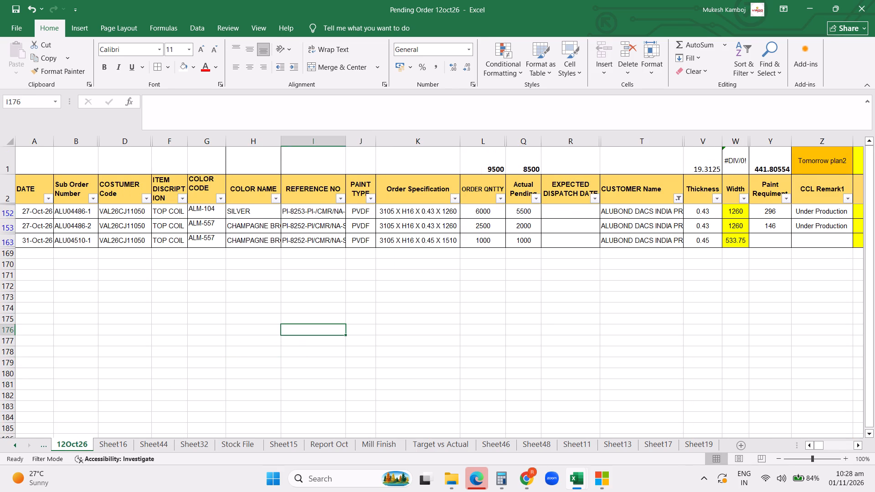
{"action": "left_click", "coordinate": [4, 241]}
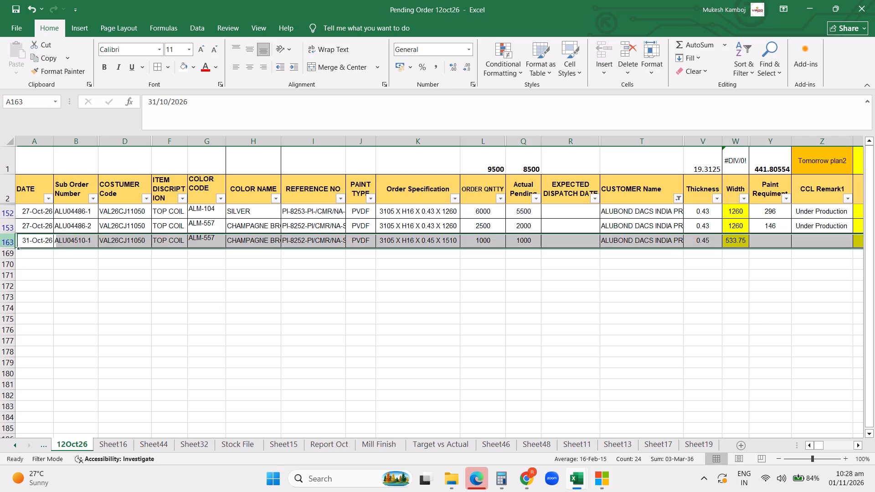
{"action": "left_click", "coordinate": [193, 67]}
{"action": "left_click", "coordinate": [246, 235]}
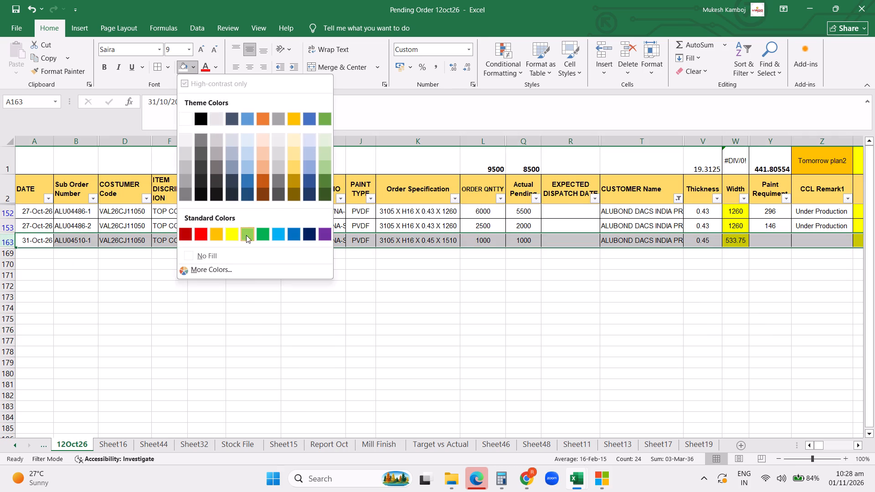
{"action": "left_click", "coordinate": [368, 294]}
{"action": "left_click", "coordinate": [529, 302]}
Set the CCL Remark1 of row 163 to Material Ready.
{"action": "left_click", "coordinate": [813, 238]}
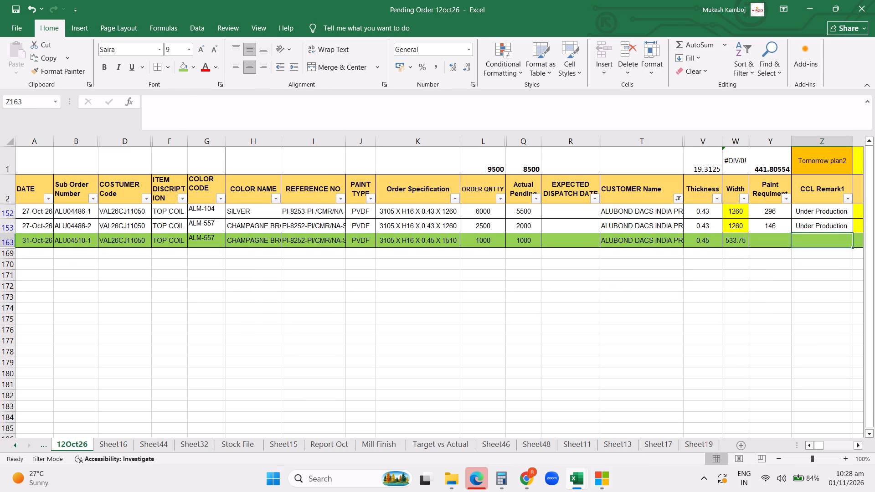
{"action": "type", "text": "ma"}
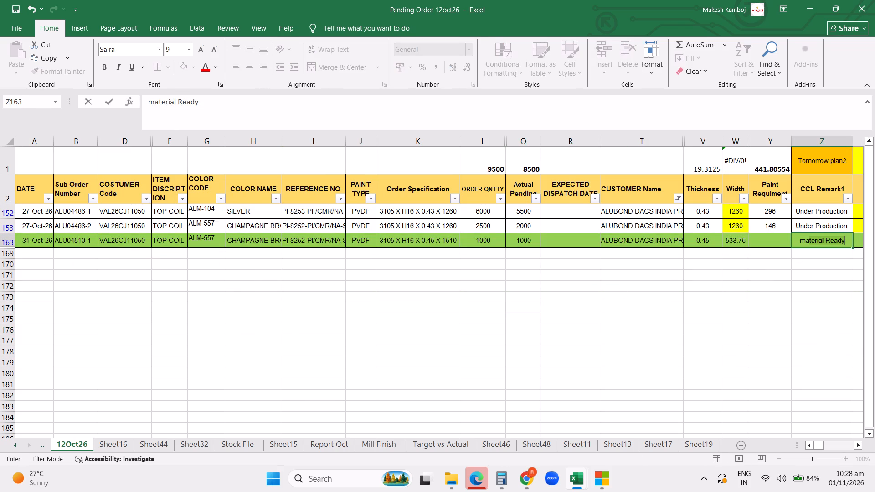
{"action": "left_click", "coordinate": [784, 270]}
{"action": "left_click", "coordinate": [818, 242]}
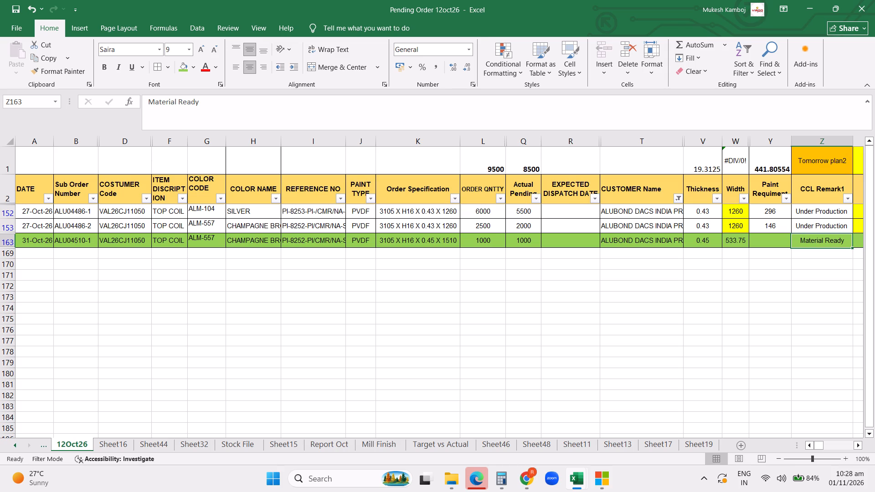
Replace the CUSTOMER Name filter on 12Oct26 with one showing only MAA PANEL (INDIA) PVT LTD.
{"action": "left_click", "coordinate": [677, 200]}
{"action": "left_click", "coordinate": [607, 269]}
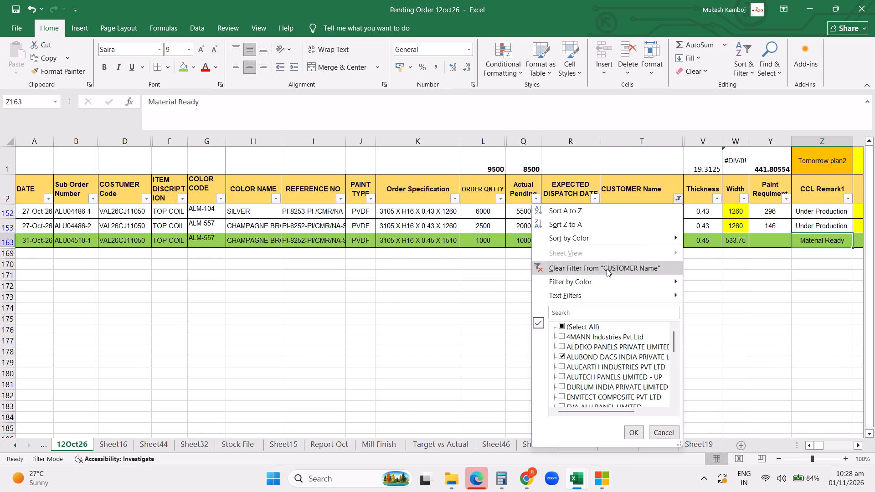
{"action": "left_click", "coordinate": [675, 202]}
{"action": "left_click", "coordinate": [563, 311]}
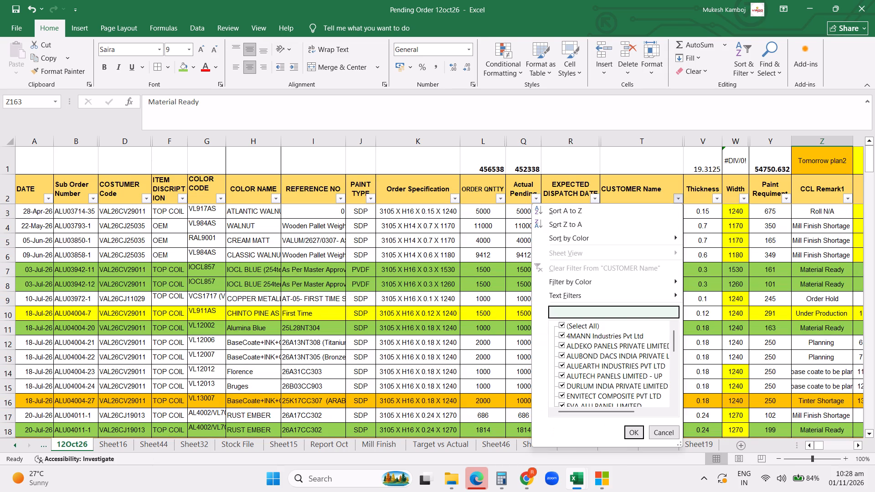
{"action": "type", "text": "ma"}
{"action": "key", "text": "a"}
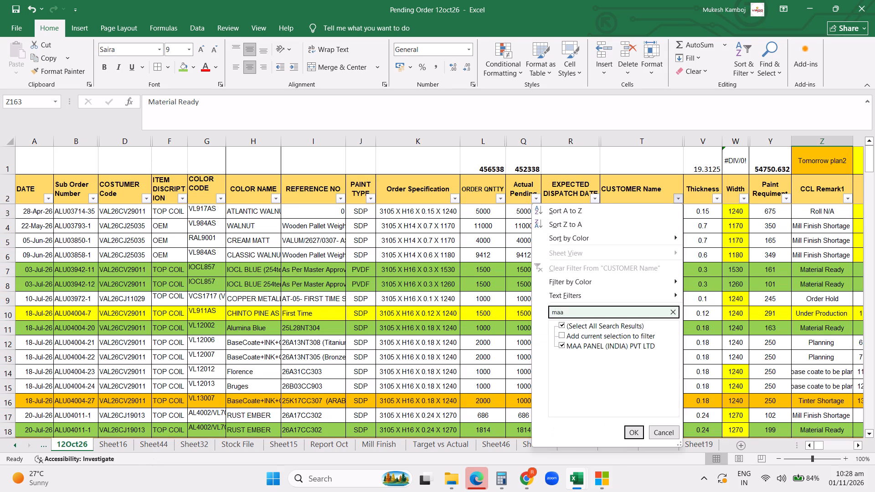
{"action": "key", "text": "Return"}
{"action": "scroll", "coordinate": [554, 343], "scroll_direction": "up", "scroll_amount": 9}
{"action": "double_click", "coordinate": [340, 323]}
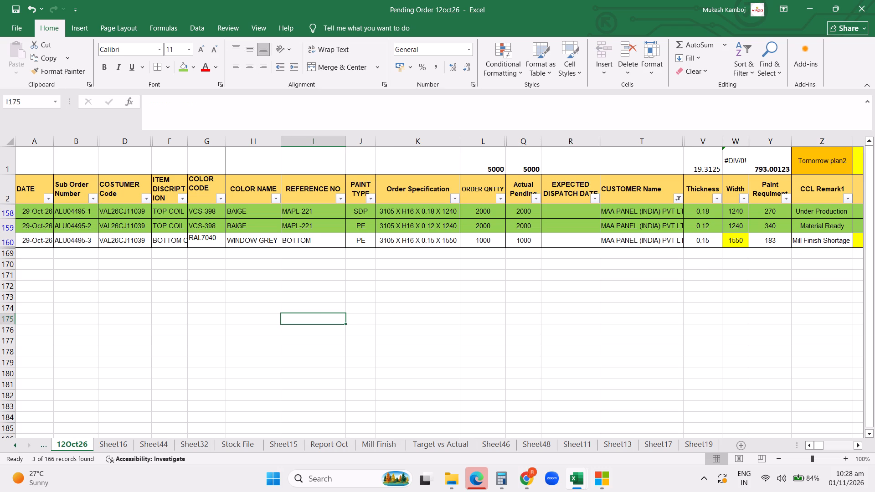
{"action": "left_click", "coordinate": [342, 302]}
{"action": "left_click", "coordinate": [242, 272]}
{"action": "left_click", "coordinate": [401, 264]}
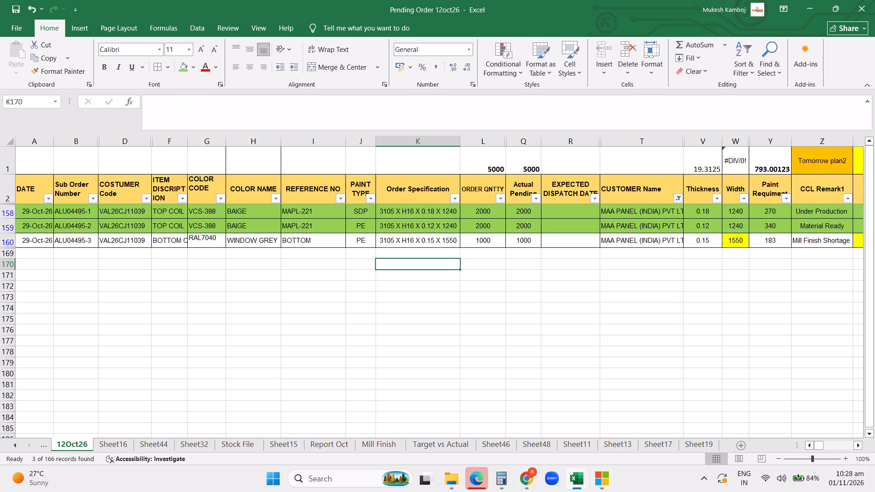
Change the CCL Remark1 of row 158, the 0.18 thickness VCS-398 BAIGE order, to Material Ready.
{"action": "left_click", "coordinate": [838, 213]}
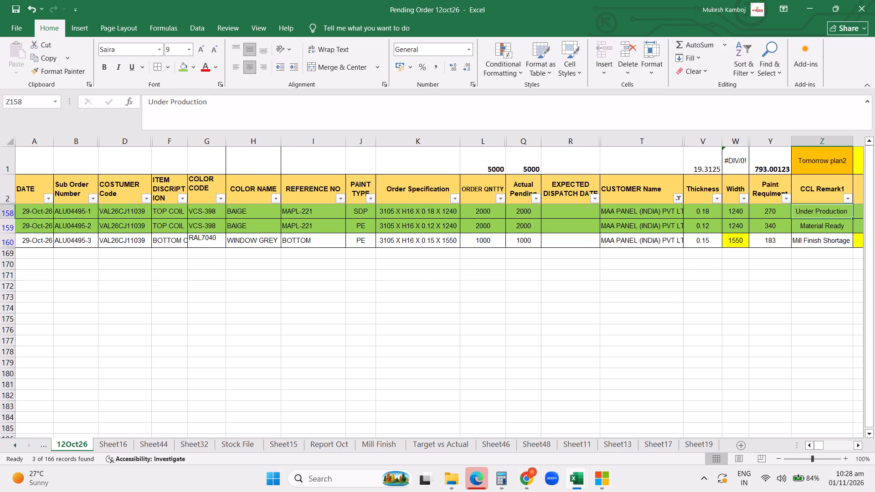
{"action": "type", "text": "ma"}
{"action": "key", "text": "Return"}
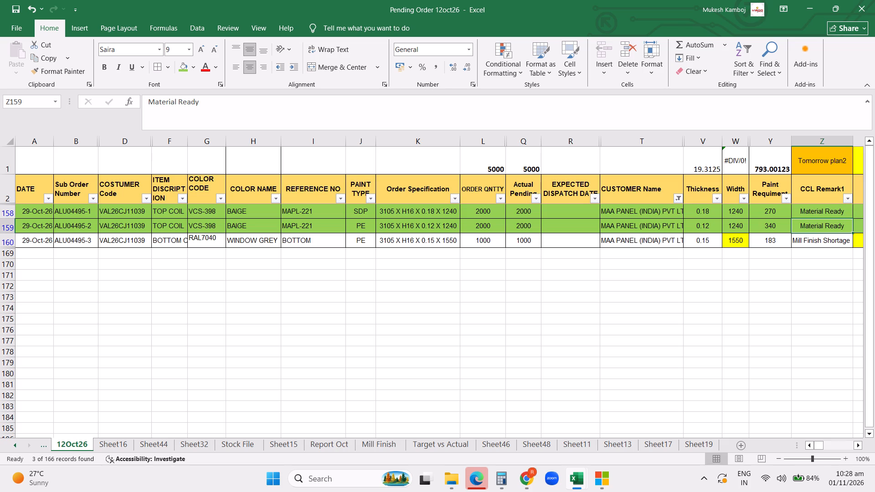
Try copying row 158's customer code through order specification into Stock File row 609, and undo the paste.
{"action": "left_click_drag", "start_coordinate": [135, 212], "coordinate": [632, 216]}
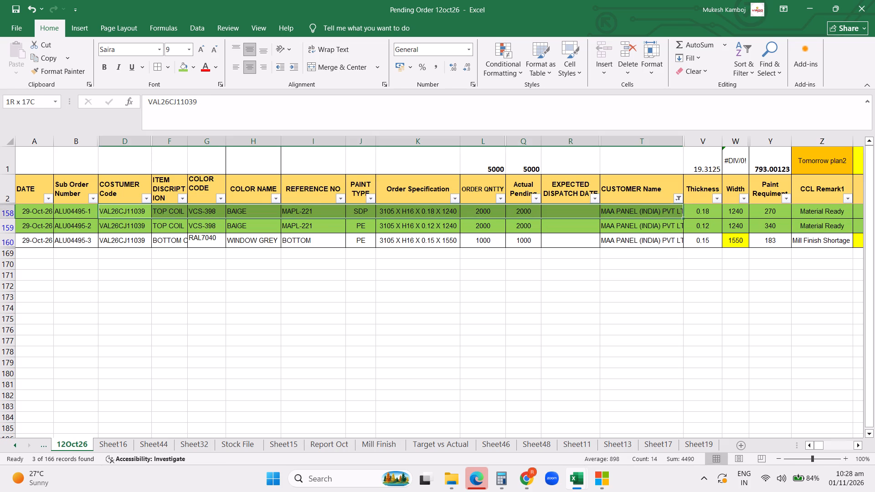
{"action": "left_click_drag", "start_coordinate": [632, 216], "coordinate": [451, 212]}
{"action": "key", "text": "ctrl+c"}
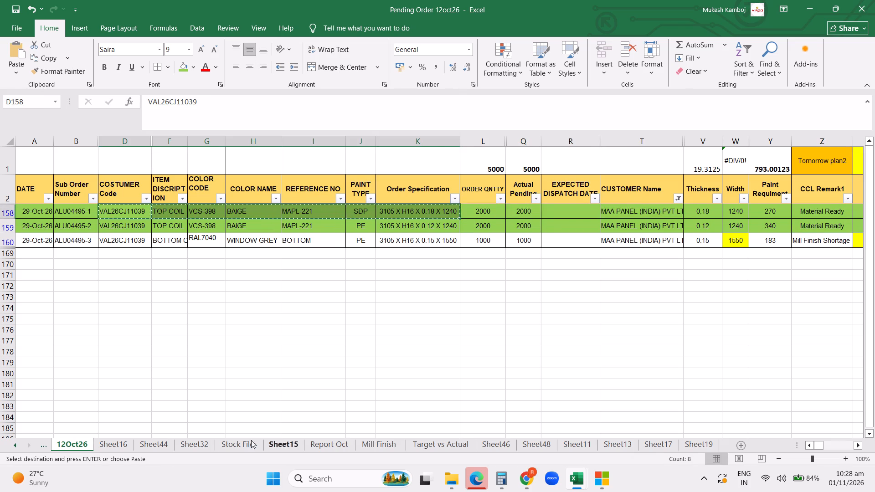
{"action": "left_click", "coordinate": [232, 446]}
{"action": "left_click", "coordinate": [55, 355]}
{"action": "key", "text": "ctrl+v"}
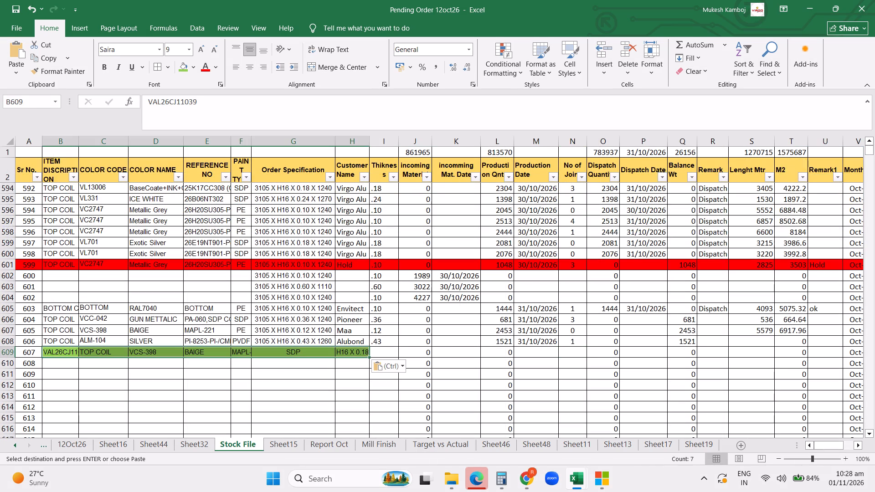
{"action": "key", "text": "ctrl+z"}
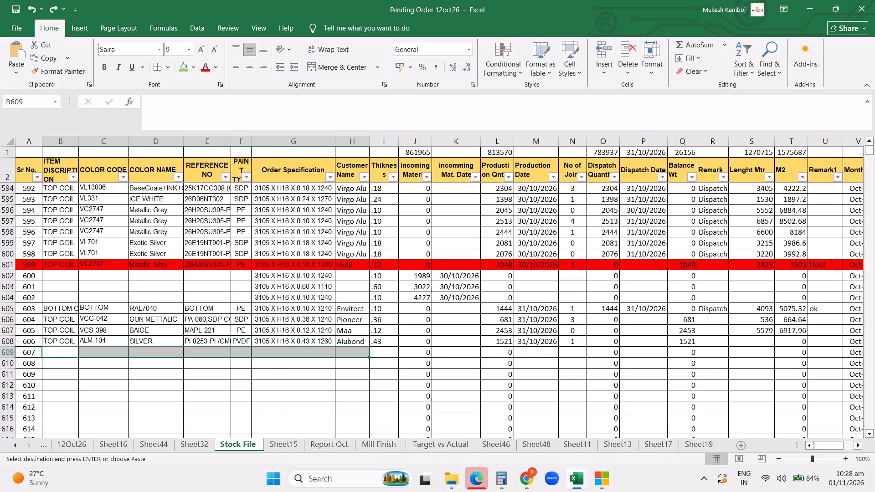
Copy the VCS-398 BAIGE order's item description through order specification from 12Oct26 row 158 into Stock File row 609.
{"action": "left_click", "coordinate": [72, 443]}
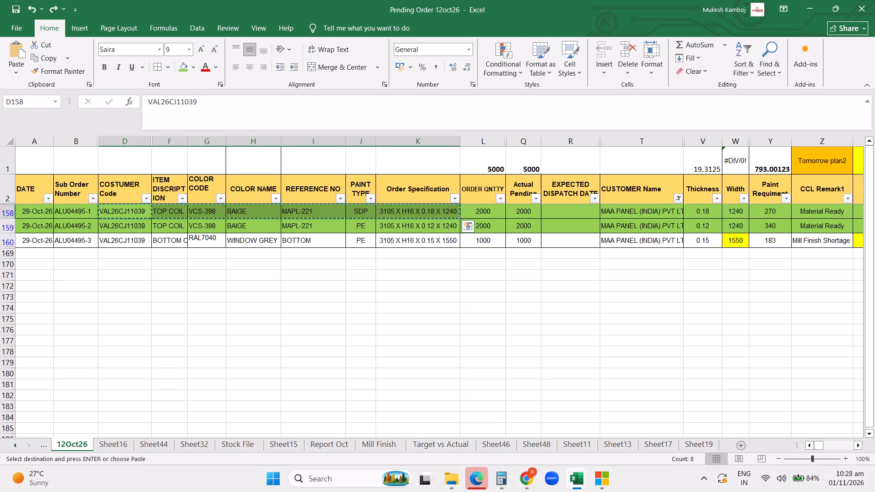
{"action": "left_click_drag", "start_coordinate": [171, 214], "coordinate": [396, 215]}
{"action": "key", "text": "ctrl+c"}
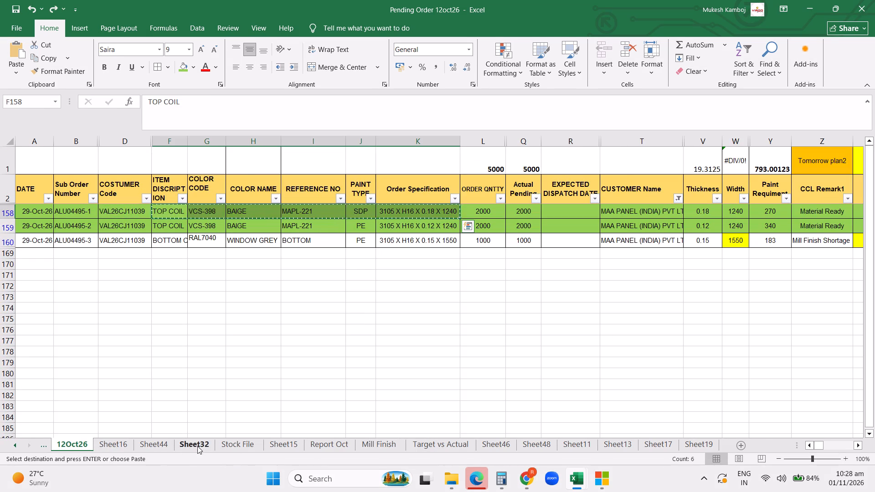
{"action": "left_click", "coordinate": [196, 445]}
{"action": "left_click", "coordinate": [223, 445]}
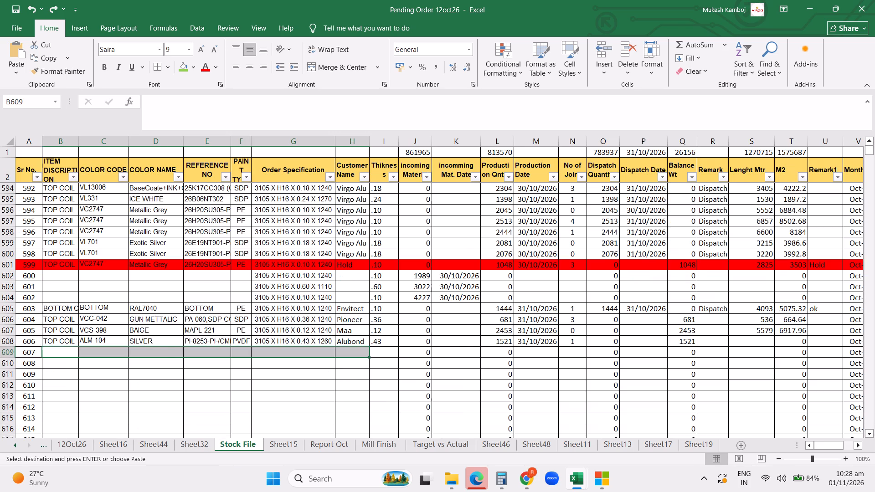
{"action": "left_click", "coordinate": [69, 348]}
{"action": "key", "text": "ctrl+v"}
Enter customer name Maa and production quantity 2158 in Stock File row 609.
{"action": "left_click", "coordinate": [342, 349]}
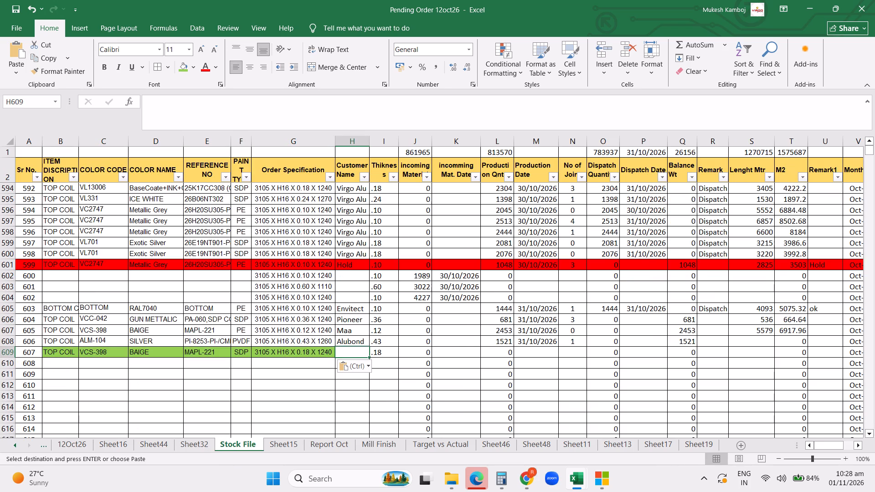
{"action": "type", "text": "ma"}
{"action": "key", "text": "Right"}
{"action": "key", "text": "Right"}
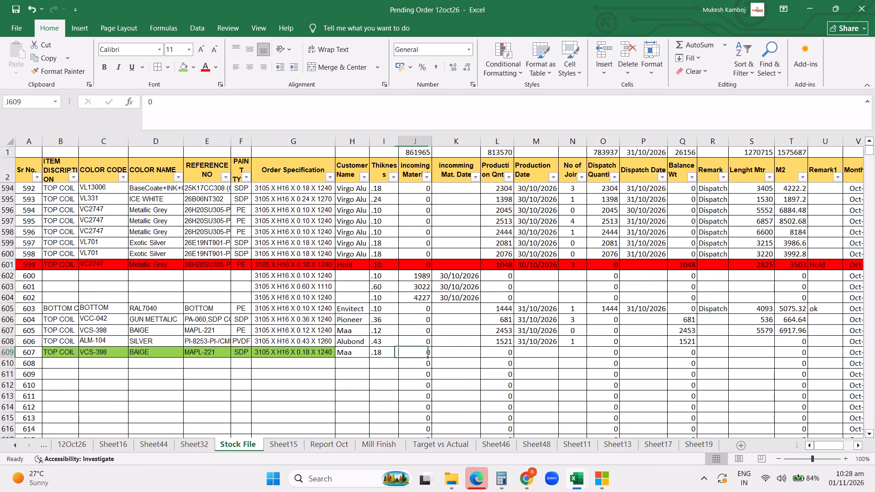
{"action": "key", "text": "Right"}
{"action": "key", "text": "Right"}
{"action": "type", "text": "2158"}
{"action": "key", "text": "Return"}
Fill the production date 31/10/2026 from row 608 down into row 609.
{"action": "key", "text": "Up"}
{"action": "key", "text": "Right"}
{"action": "key", "text": "ctrl+d"}
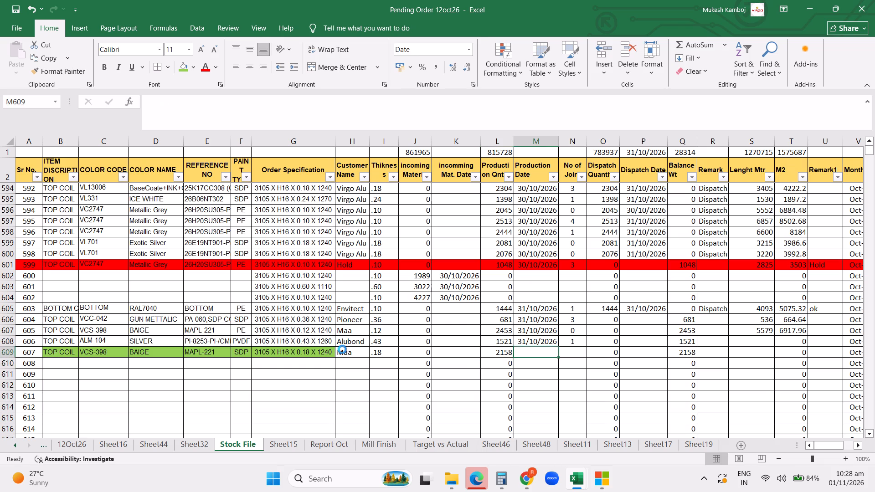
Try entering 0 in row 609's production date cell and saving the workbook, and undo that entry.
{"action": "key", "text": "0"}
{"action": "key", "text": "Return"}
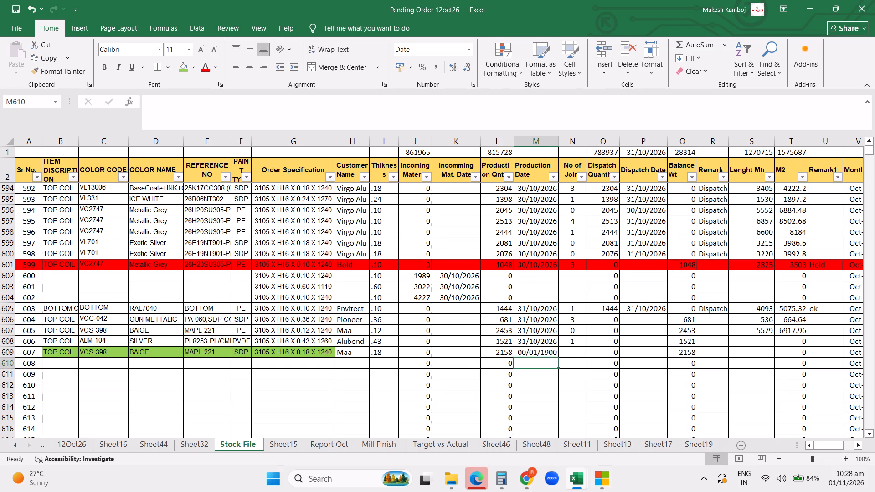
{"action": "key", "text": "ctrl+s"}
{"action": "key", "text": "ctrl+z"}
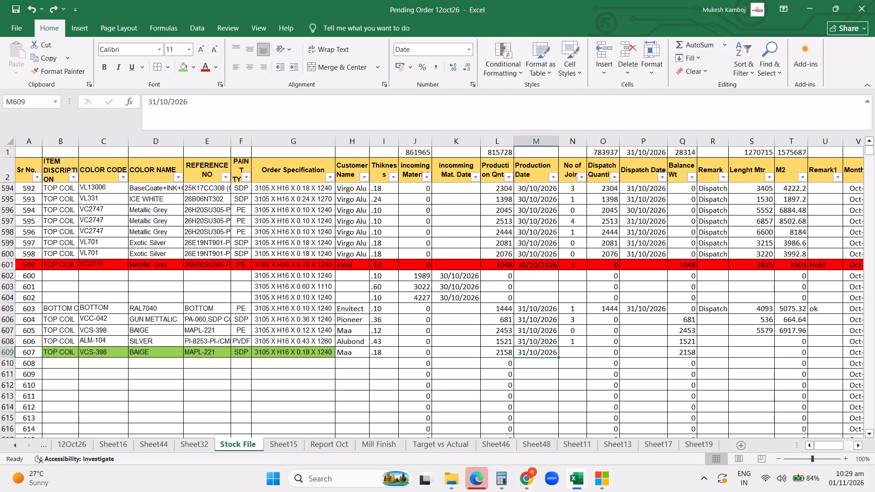
Enter 1 joint and a length of 3275 metres for the VCS-398 BAIGE coil in Stock File row 609.
{"action": "key", "text": "Right"}
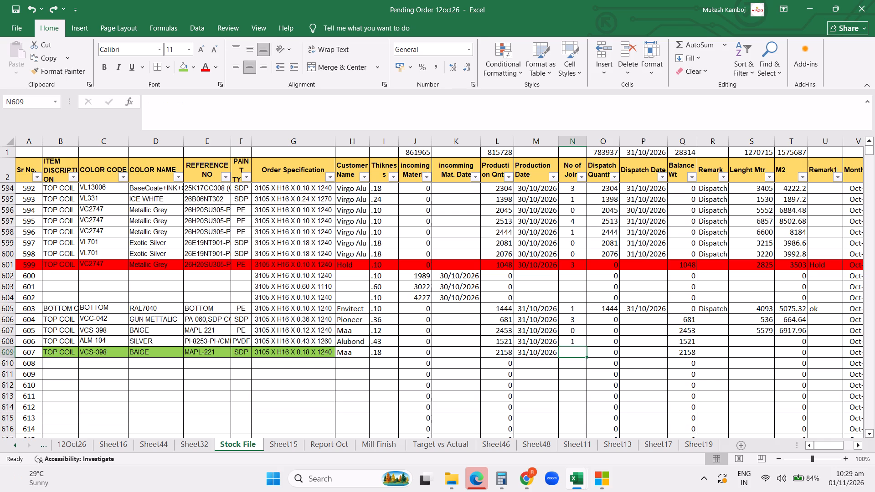
{"action": "key", "text": "1"}
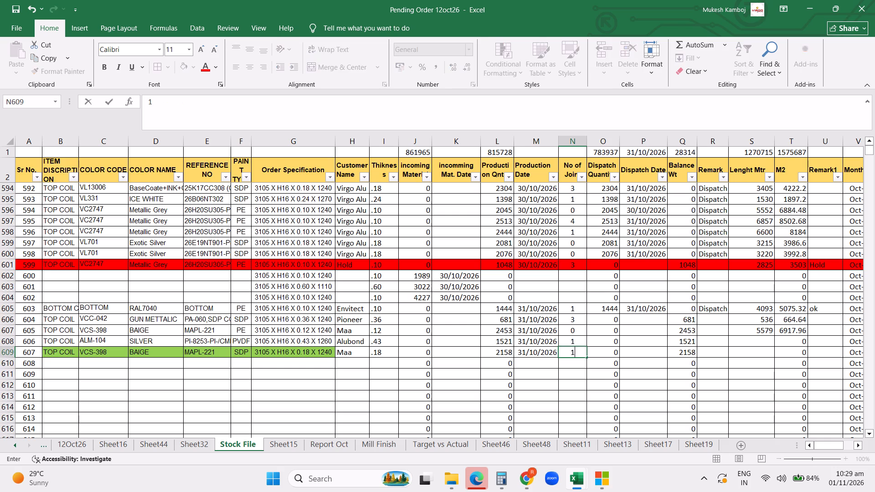
{"action": "key", "text": "Right"}
{"action": "key", "text": "Right"}
{"action": "key", "text": "Right"}
{"action": "key", "text": "Right"}
{"action": "key", "text": "Right"}
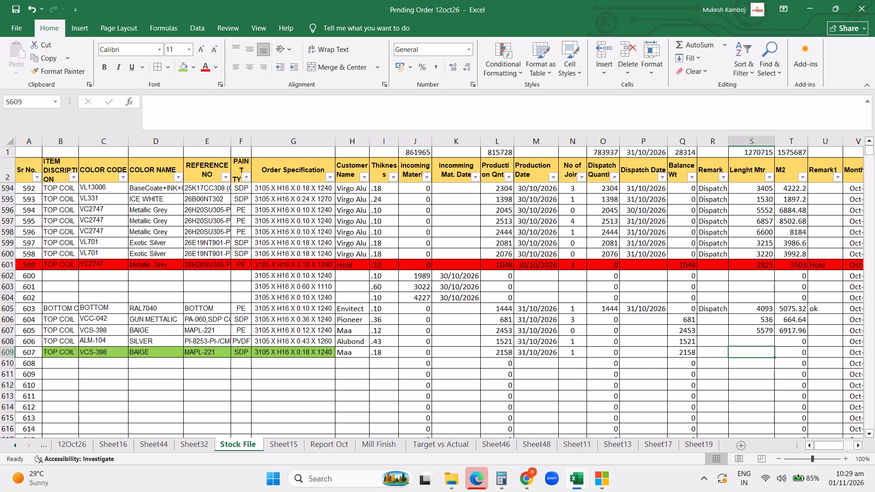
{"action": "type", "text": "3275"}
{"action": "key", "text": "Return"}
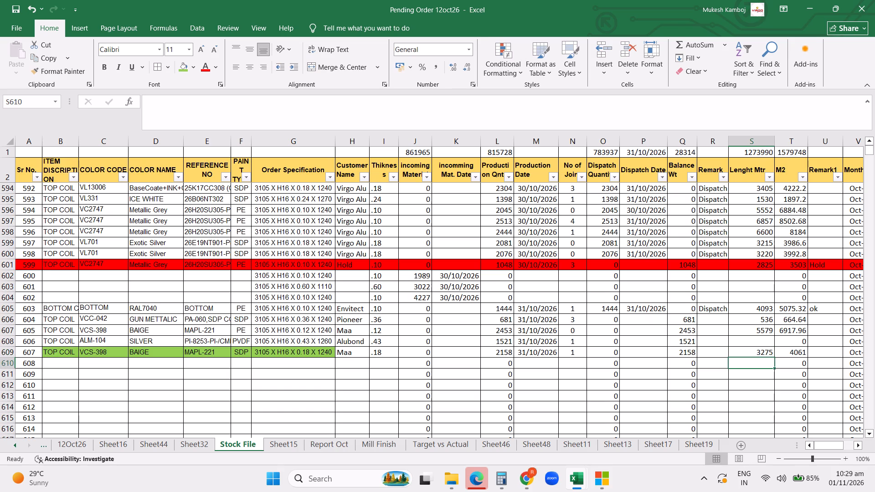
Enter a length of 980 metres for the Alubond coil in row 608.
{"action": "key", "text": "Up"}
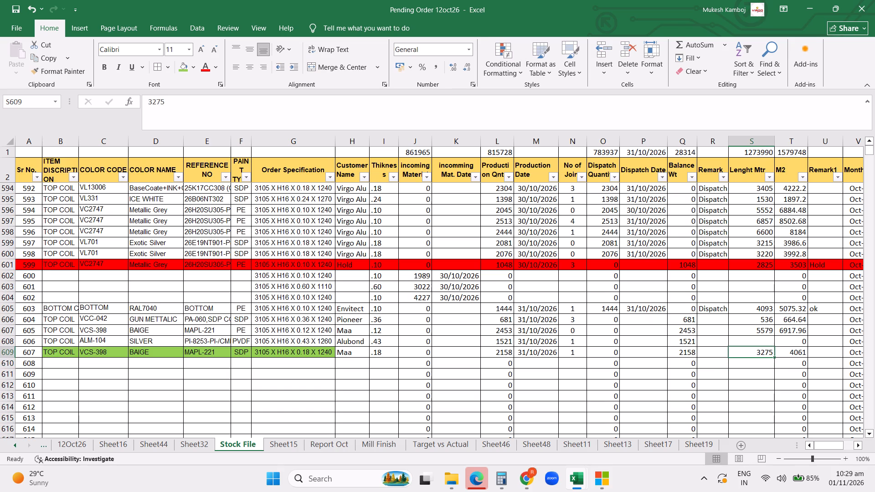
{"action": "key", "text": "Up"}
{"action": "type", "text": "980"}
{"action": "key", "text": "Return"}
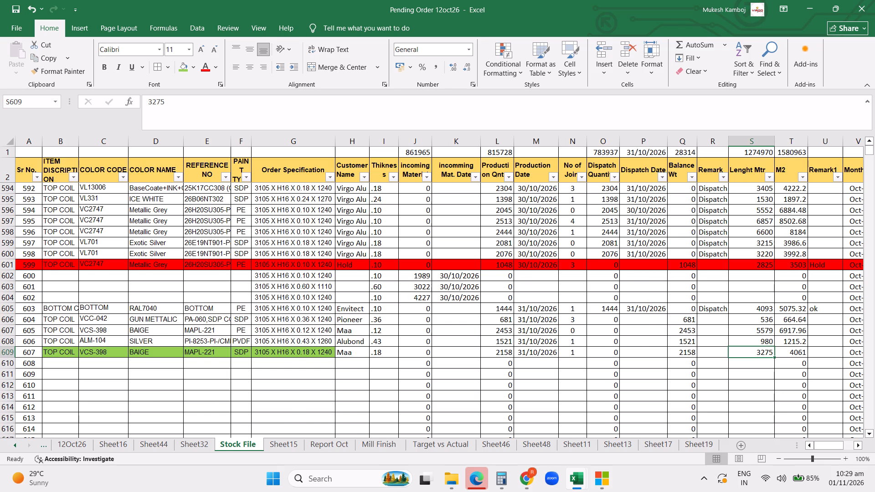
Copy the RMP Backcoat item description through paint type from row 584 into row 610.
{"action": "scroll", "coordinate": [166, 302], "scroll_direction": "up", "scroll_amount": 3}
{"action": "scroll", "coordinate": [201, 283], "scroll_direction": "up", "scroll_amount": 3}
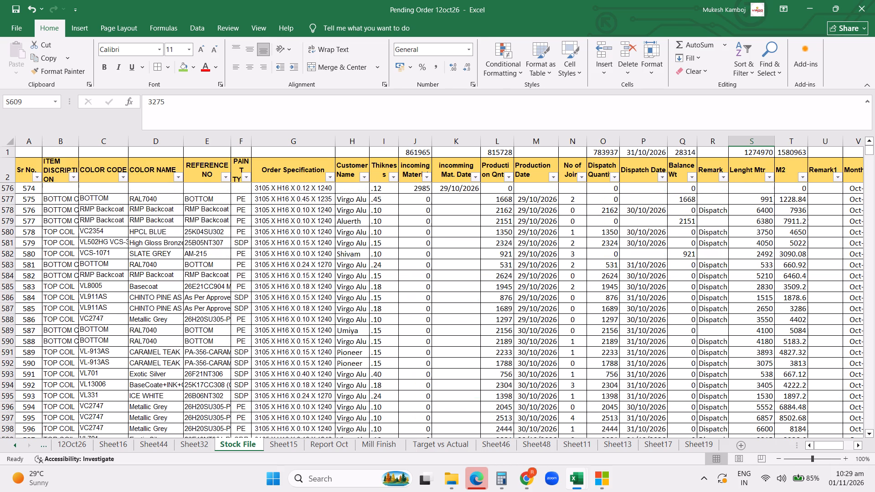
{"action": "left_click_drag", "start_coordinate": [72, 276], "coordinate": [301, 277]}
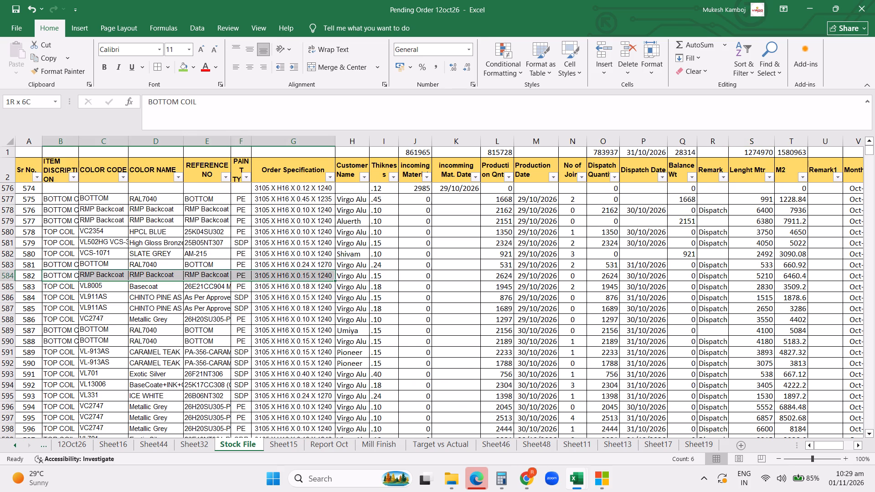
{"action": "left_click_drag", "start_coordinate": [301, 277], "coordinate": [237, 275]}
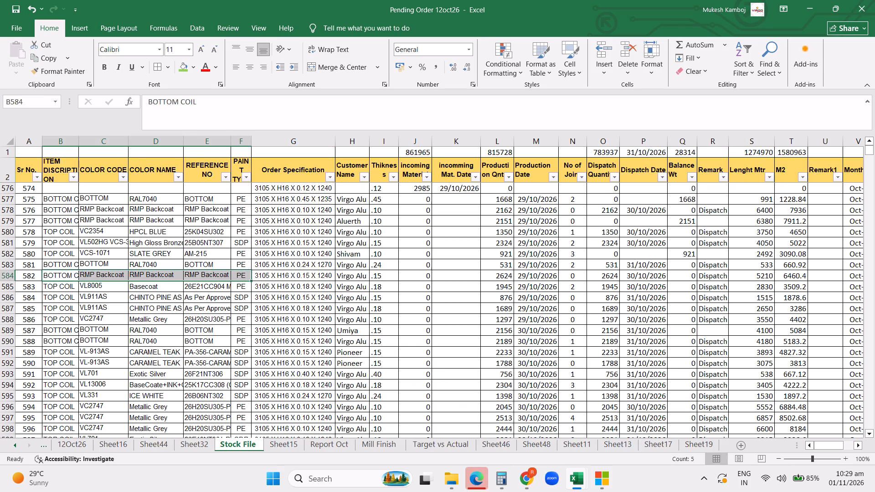
{"action": "key", "text": "ctrl+c"}
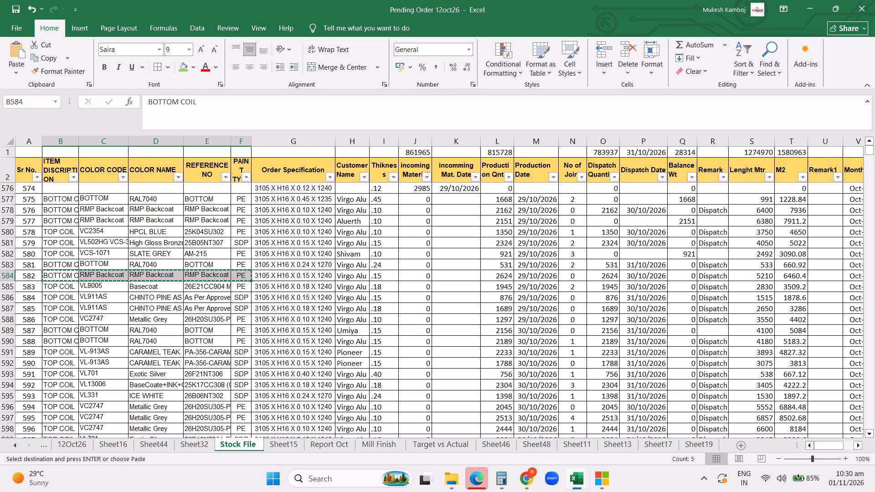
{"action": "key", "text": "ctrl+Down"}
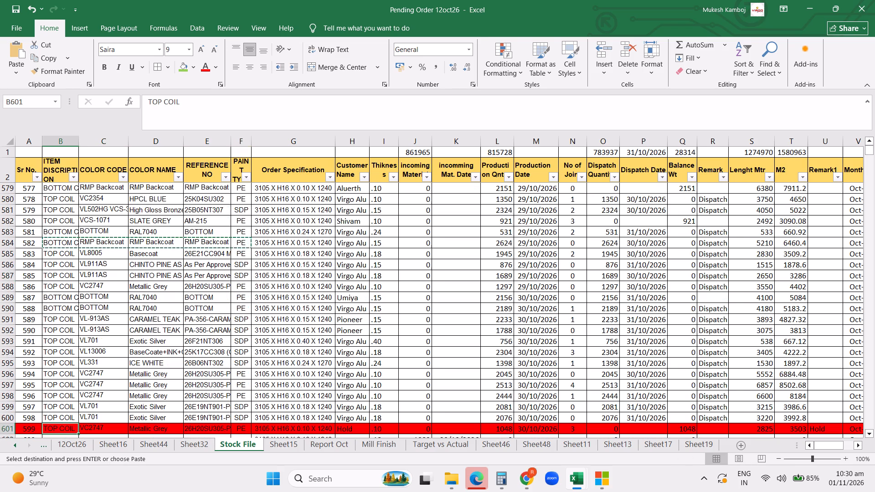
{"action": "scroll", "coordinate": [300, 362], "scroll_direction": "down", "scroll_amount": 3}
{"action": "left_click", "coordinate": [305, 409]}
{"action": "key", "text": "ctrl+Down"}
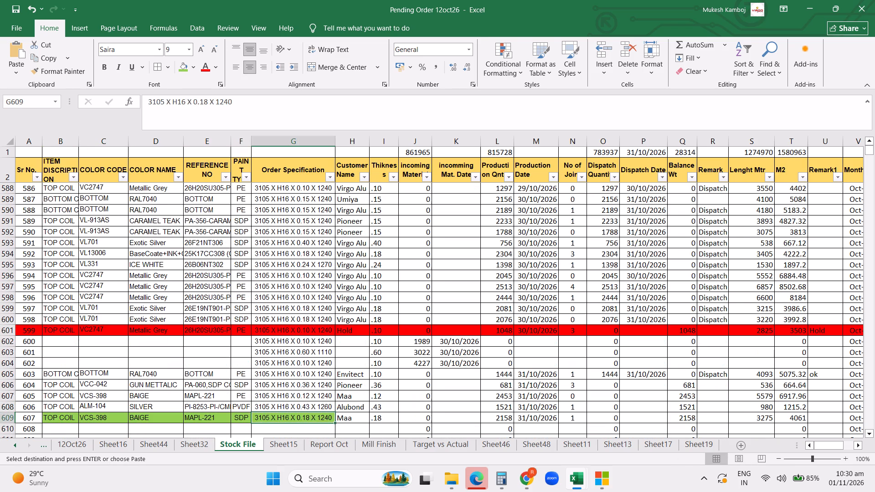
{"action": "scroll", "coordinate": [305, 409], "scroll_direction": "down", "scroll_amount": 1}
{"action": "left_click", "coordinate": [67, 396]}
{"action": "key", "text": "ctrl+v"}
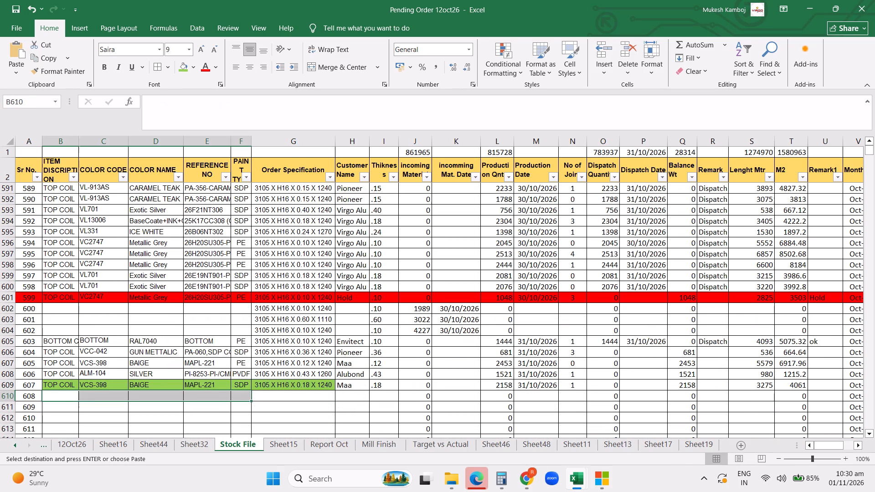
Copy the order specification 3105 X H16 X 0.10 X 1240 from row 604 into row 610.
{"action": "left_click", "coordinate": [287, 396]}
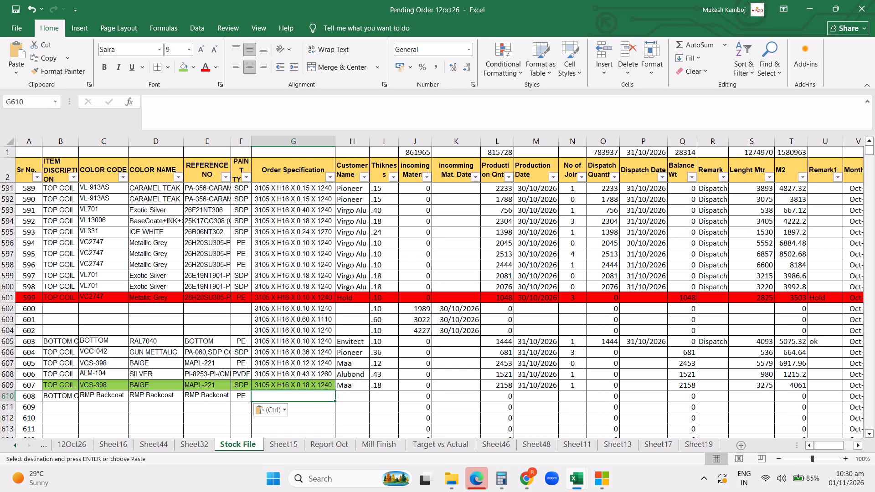
{"action": "left_click", "coordinate": [293, 333]}
{"action": "key", "text": "ctrl+c"}
{"action": "left_click", "coordinate": [306, 392]}
{"action": "key", "text": "ctrl+v"}
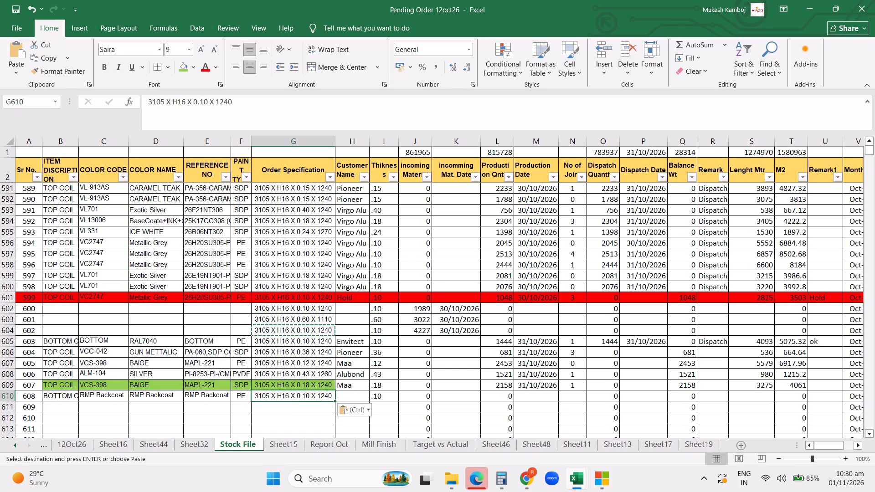
Fill row 610's item description through order specification down into row 611.
{"action": "left_click", "coordinate": [354, 394]}
{"action": "left_click_drag", "start_coordinate": [56, 406], "coordinate": [279, 408]}
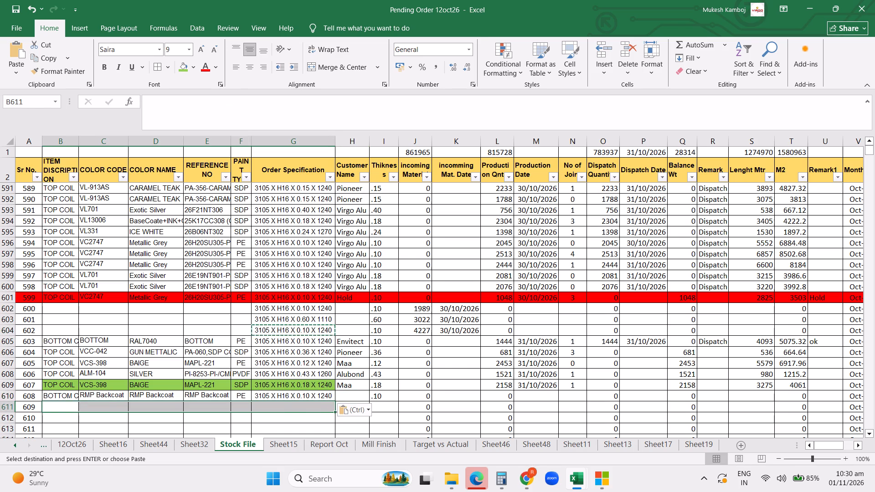
{"action": "key", "text": "ctrl+d"}
Enter customer name Aluerth for both RMP Backcoat coils in rows 610 and 611.
{"action": "left_click", "coordinate": [339, 396]}
{"action": "type", "text": "Aly"}
{"action": "key", "text": "BackSpace"}
{"action": "type", "text": "ue"}
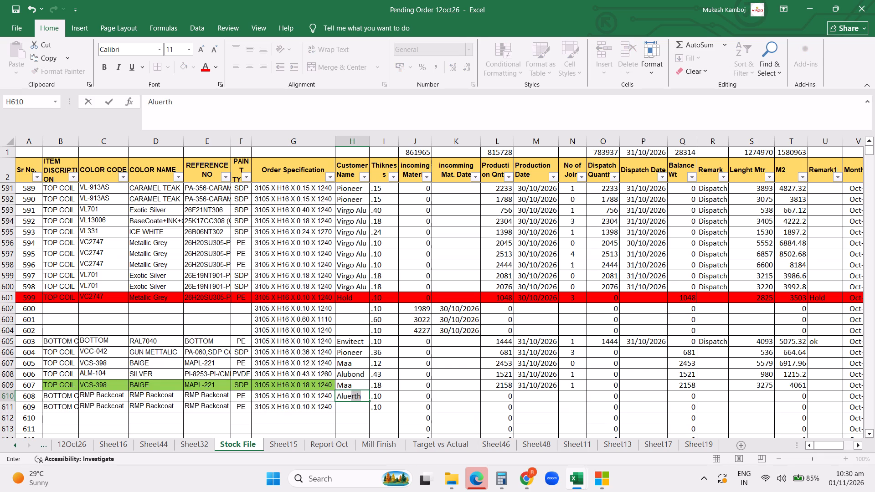
{"action": "key", "text": "Down"}
{"action": "type", "text": "Alu"}
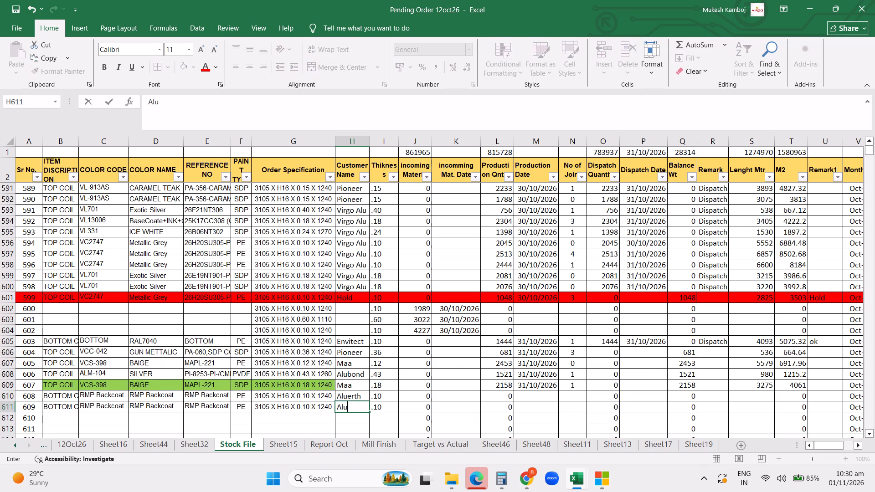
{"action": "key", "text": "e"}
{"action": "key", "text": "Right"}
Enter production quantities 2250 in row 610 and 1947 in row 611.
{"action": "key", "text": "Right"}
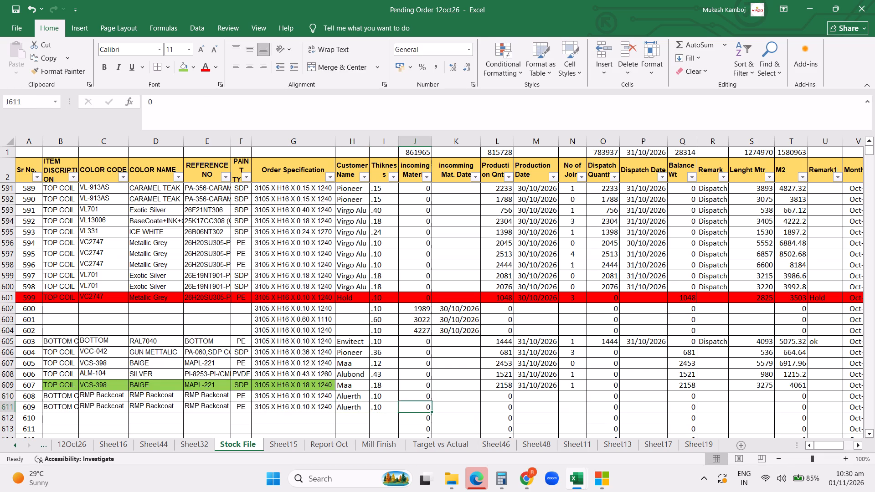
{"action": "key", "text": "Right"}
{"action": "key", "text": "Right"}
{"action": "key", "text": "Up"}
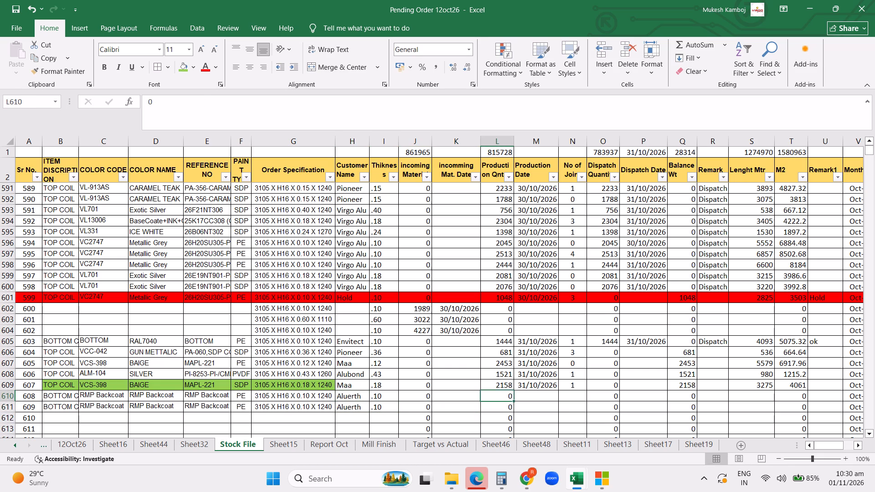
{"action": "type", "text": "2250"}
{"action": "key", "text": "Return"}
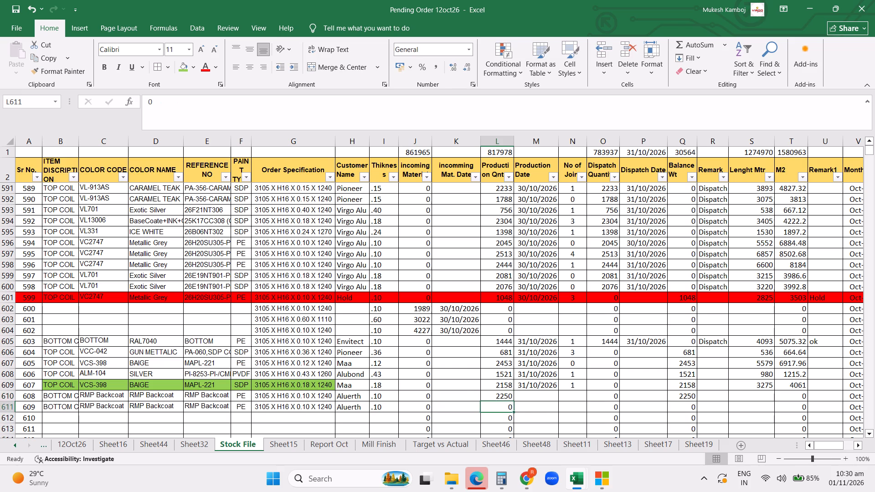
{"action": "type", "text": "1947"}
{"action": "key", "text": "Right"}
Fill the production date 31/10/2026 from row 609 down into rows 610 and 611.
{"action": "key", "text": "Up"}
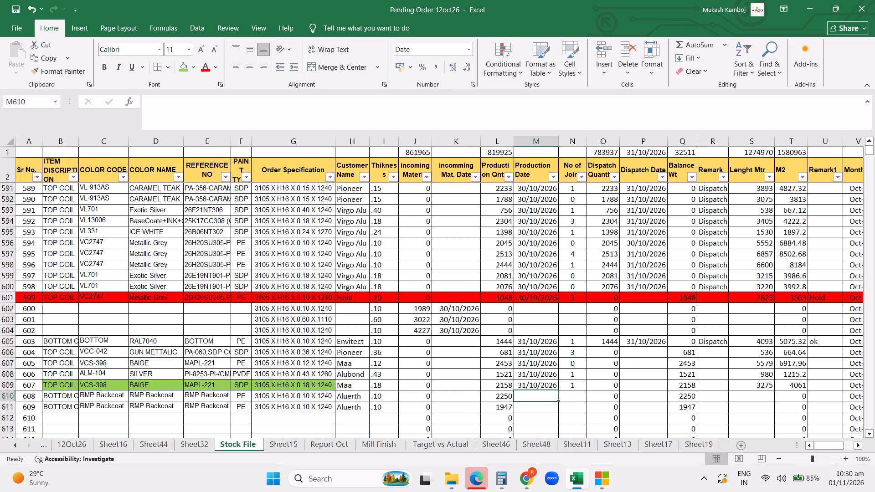
{"action": "key", "text": "ctrl+d"}
{"action": "key", "text": "Down"}
{"action": "key", "text": "ctrl+d"}
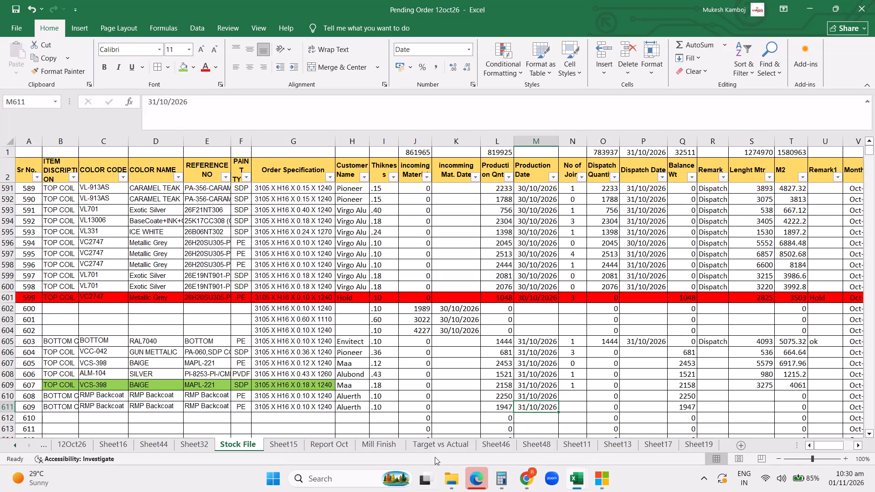
Enter lengths of 6850 metres in row 610 and 5885 metres in row 611.
{"action": "left_click", "coordinate": [769, 396]}
{"action": "type", "text": "68"}
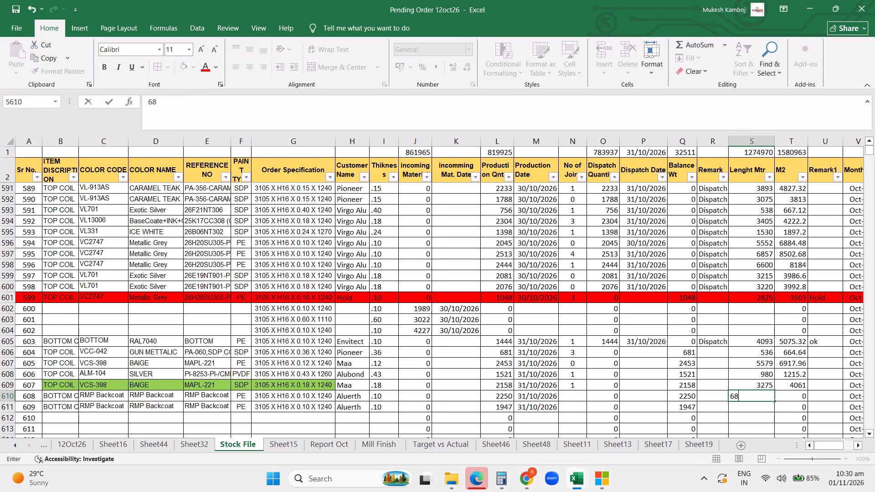
{"action": "type", "text": "50"}
{"action": "key", "text": "Return"}
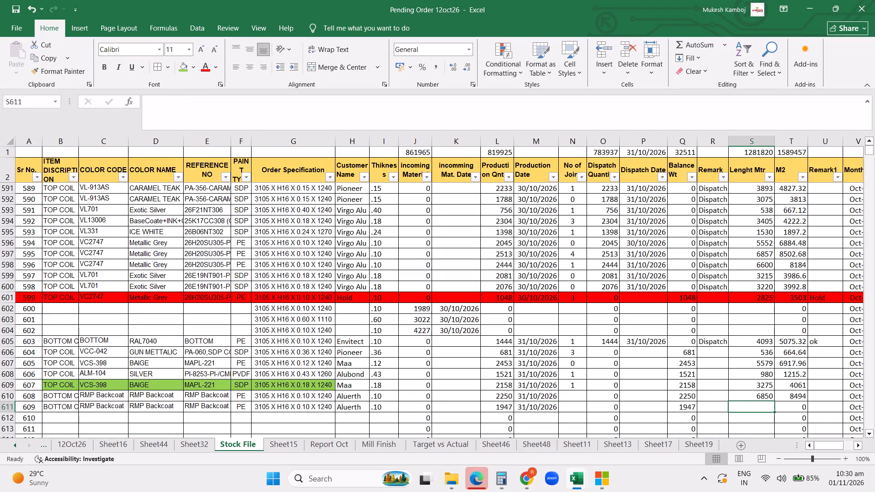
{"action": "type", "text": "5885"}
{"action": "key", "text": "Return"}
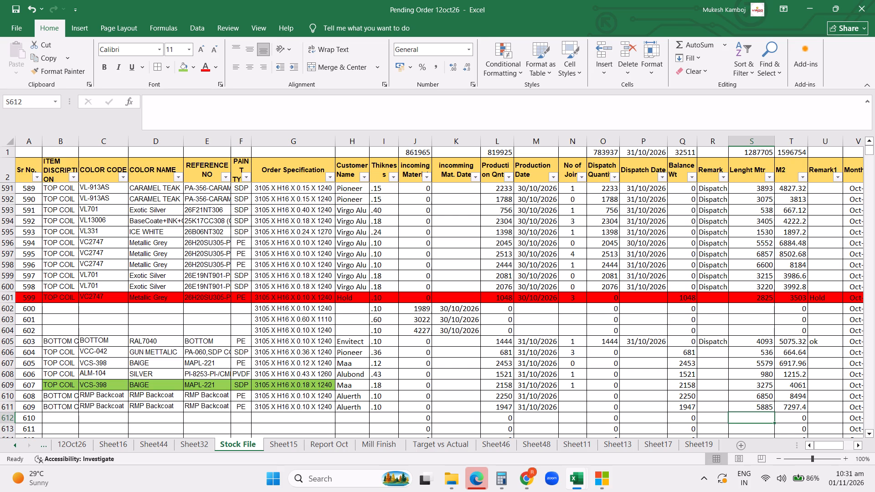
Fill row 611's item description through customer name down into row 612.
{"action": "left_click_drag", "start_coordinate": [63, 417], "coordinate": [336, 417]}
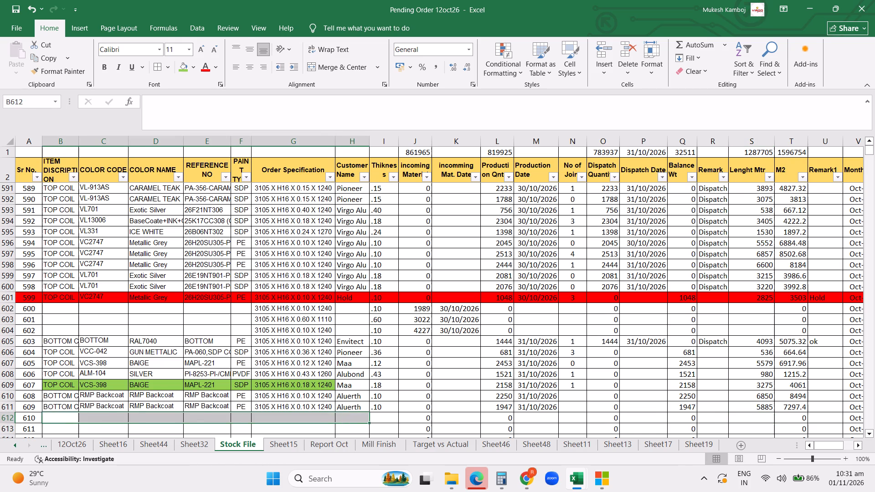
{"action": "key", "text": "ctrl+d"}
Enter production quantity 2023 in row 612 and fill the production date 31/10/2026 down from row 611.
{"action": "left_click", "coordinate": [496, 417]}
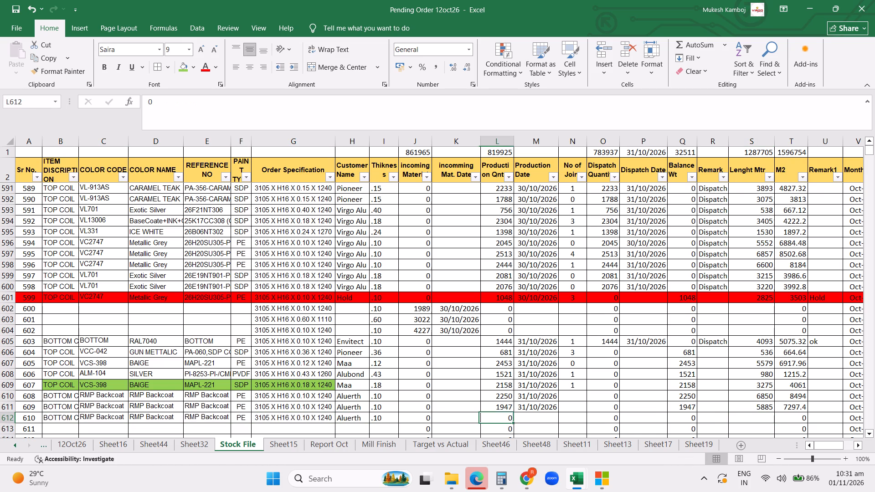
{"action": "type", "text": "20"}
{"action": "type", "text": "23"}
{"action": "key", "text": "Return"}
{"action": "key", "text": "Up"}
{"action": "key", "text": "Right"}
{"action": "key", "text": "ctrl+d"}
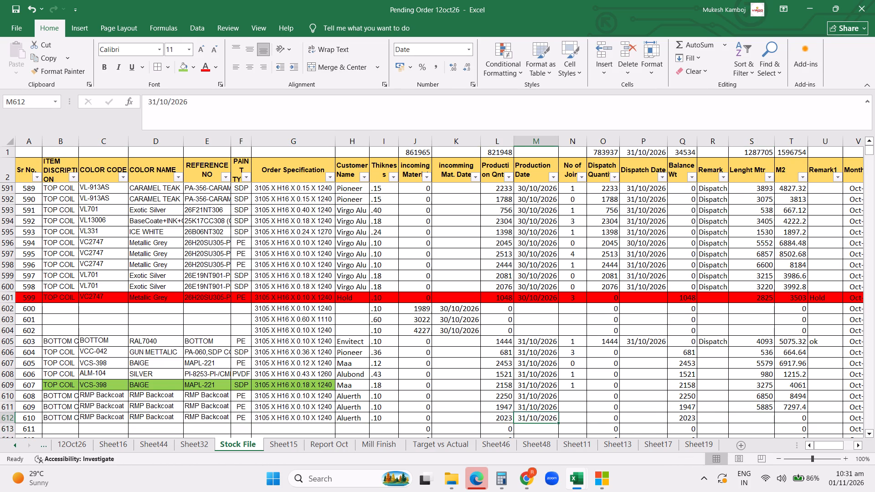
Enter a length of 5823 metres for the RMP Backcoat coil in row 612.
{"action": "key", "text": "Right"}
{"action": "key", "text": "Right"}
{"action": "key", "text": "Right"}
{"action": "key", "text": "Right"}
{"action": "key", "text": "Right"}
{"action": "key", "text": "Right"}
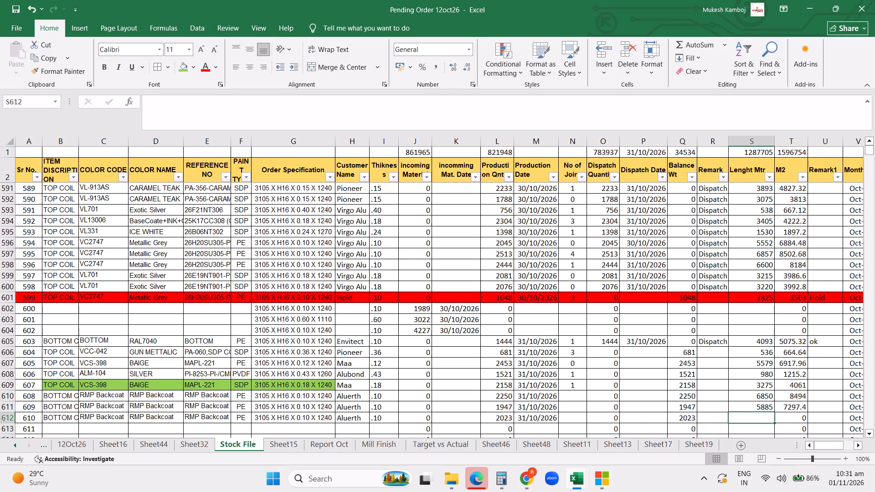
{"action": "type", "text": "5823"}
{"action": "key", "text": "Return"}
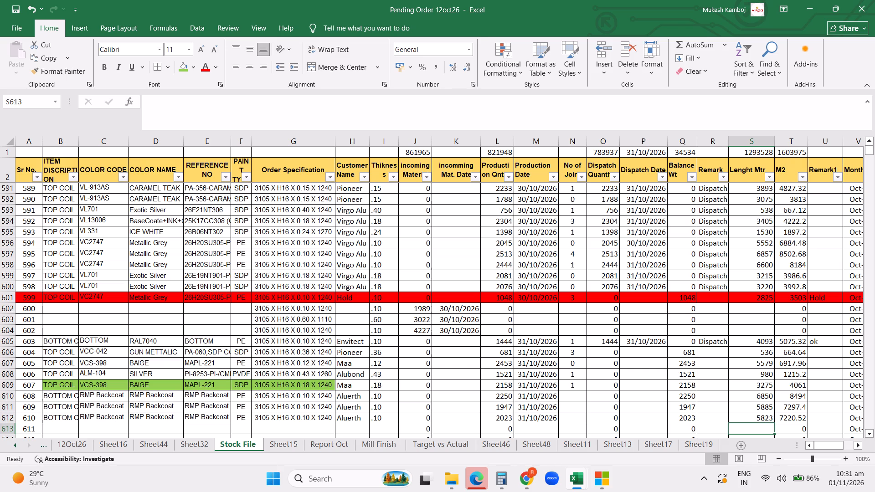
Change the green fill on row 609's item description through order specification cells to white.
{"action": "left_click", "coordinate": [237, 400]}
{"action": "left_click_drag", "start_coordinate": [67, 384], "coordinate": [297, 385]}
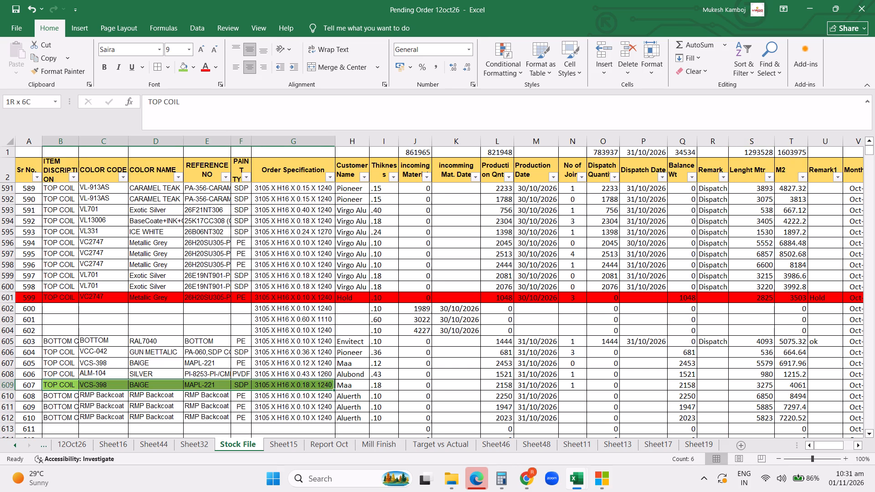
{"action": "left_click_drag", "start_coordinate": [297, 385], "coordinate": [325, 385]}
{"action": "left_click", "coordinate": [190, 68]}
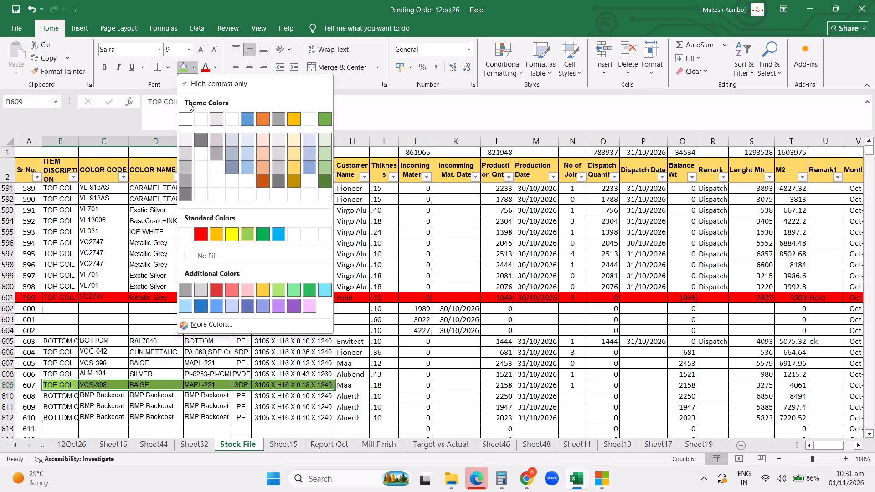
{"action": "left_click", "coordinate": [186, 116]}
{"action": "left_click", "coordinate": [355, 256]}
{"action": "left_click", "coordinate": [363, 376]}
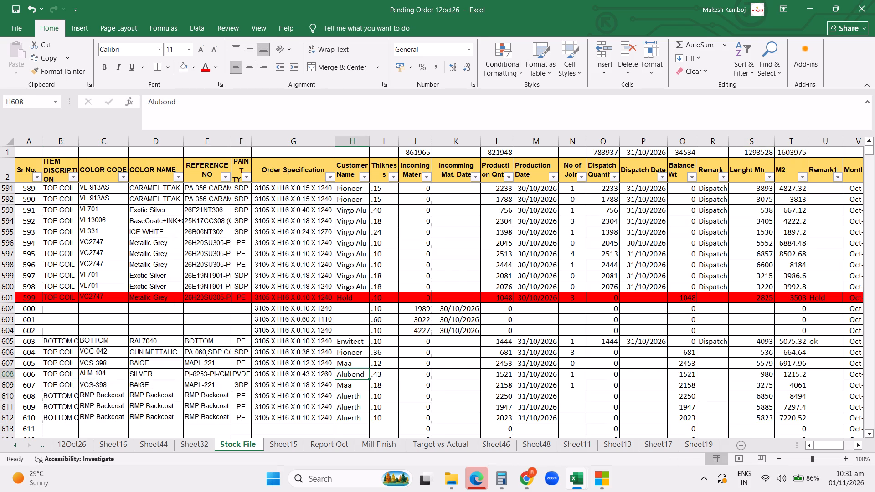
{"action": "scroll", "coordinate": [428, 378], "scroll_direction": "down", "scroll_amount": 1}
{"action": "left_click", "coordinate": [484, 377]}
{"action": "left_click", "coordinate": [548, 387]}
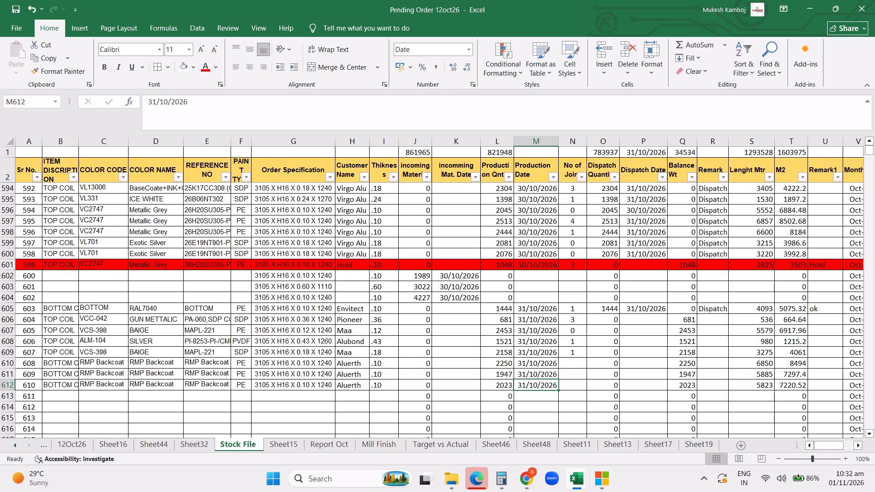
Check the number-of-joints cells and the combined production quantity for the RMP Backcoat coils in rows 610 to 612.
{"action": "left_click", "coordinate": [567, 352]}
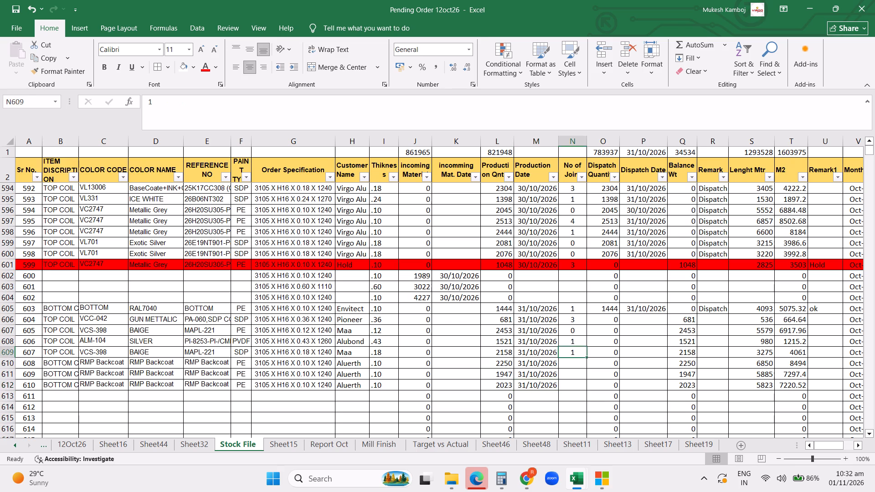
{"action": "left_click", "coordinate": [574, 365]}
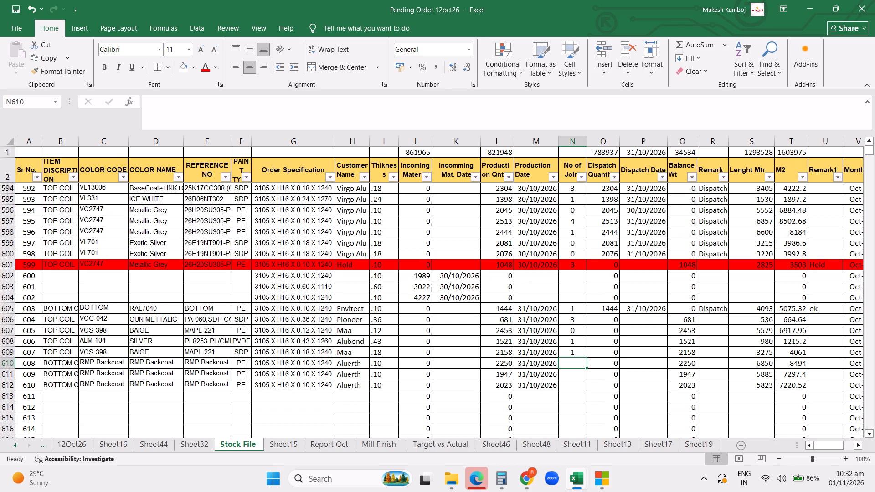
{"action": "left_click_drag", "start_coordinate": [355, 364], "coordinate": [352, 385]}
{"action": "left_click", "coordinate": [467, 384]}
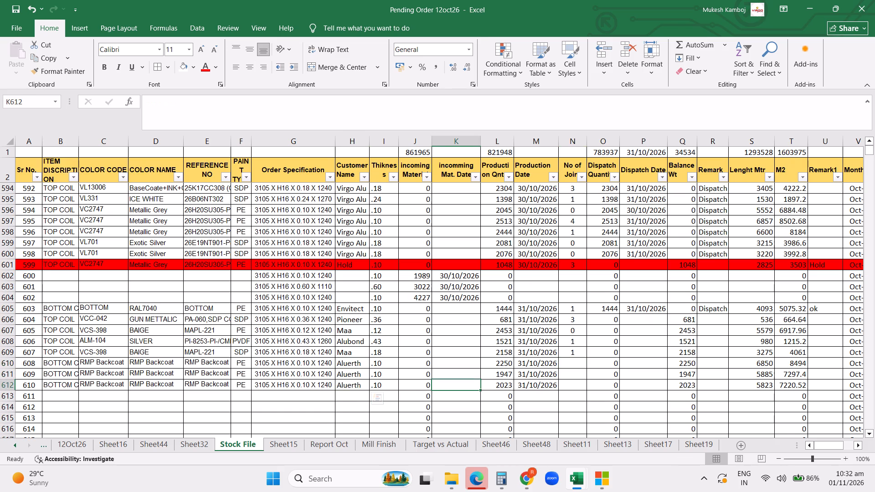
{"action": "left_click_drag", "start_coordinate": [489, 365], "coordinate": [490, 389]}
{"action": "left_click", "coordinate": [511, 376]}
{"action": "left_click_drag", "start_coordinate": [503, 366], "coordinate": [499, 387]}
{"action": "left_click", "coordinate": [509, 258]}
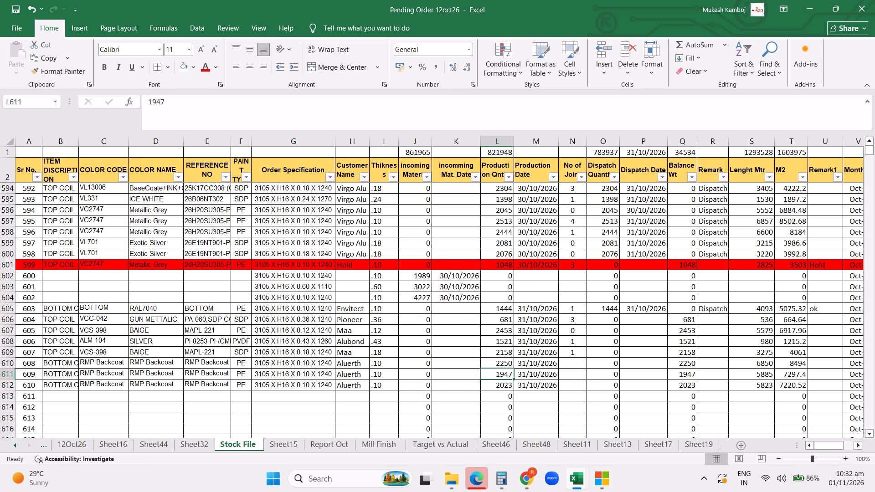
{"action": "left_click", "coordinate": [407, 397]}
{"action": "left_click_drag", "start_coordinate": [493, 363], "coordinate": [491, 379]}
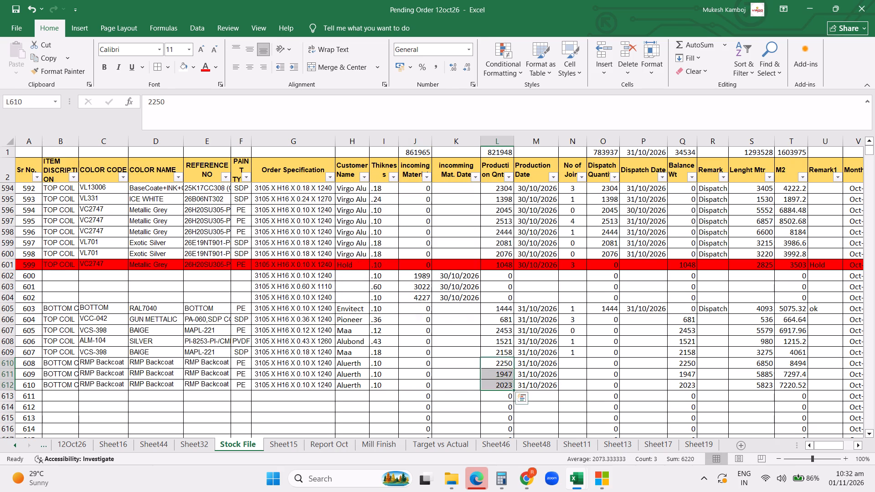
{"action": "left_click", "coordinate": [585, 388]}
{"action": "left_click", "coordinate": [573, 364]}
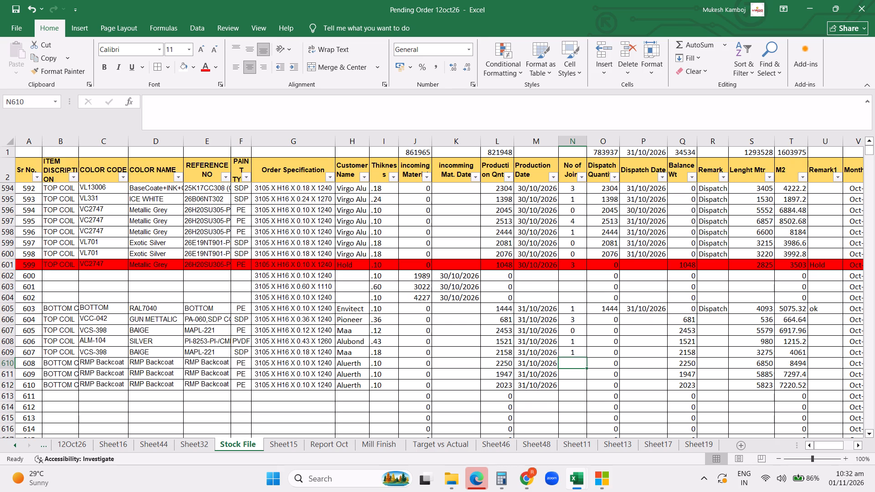
Filter the 12Oct26 sheet's customer name column to show only the ALUBOND DACS INDIA orders.
{"action": "left_click", "coordinate": [72, 444]}
{"action": "left_click", "coordinate": [546, 367]}
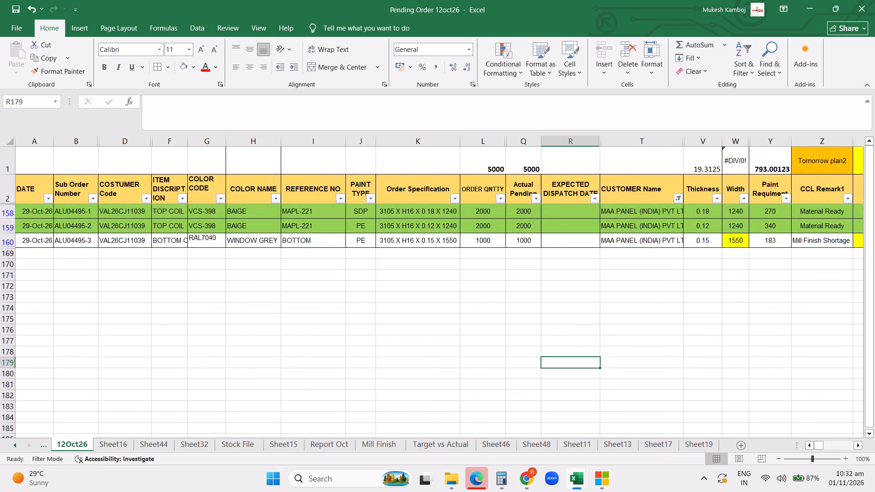
{"action": "left_click", "coordinate": [675, 196]}
{"action": "left_click", "coordinate": [565, 313]}
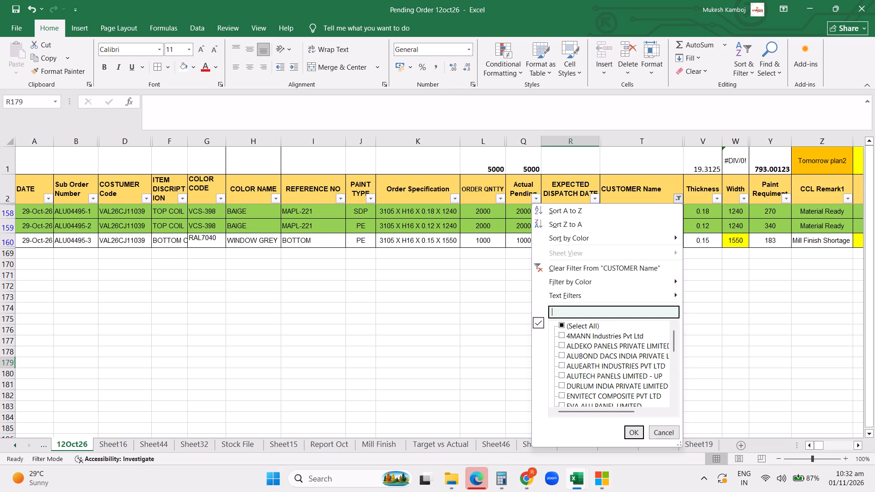
{"action": "triple_click", "coordinate": [573, 325]}
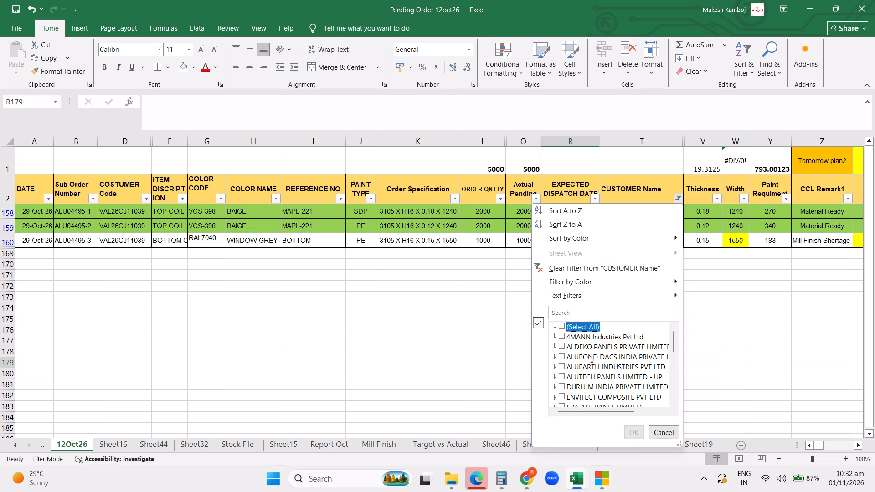
{"action": "left_click", "coordinate": [589, 355]}
{"action": "left_click", "coordinate": [628, 432]}
{"action": "scroll", "coordinate": [377, 361], "scroll_direction": "up", "scroll_amount": 5}
{"action": "left_click_drag", "start_coordinate": [225, 266], "coordinate": [211, 256]}
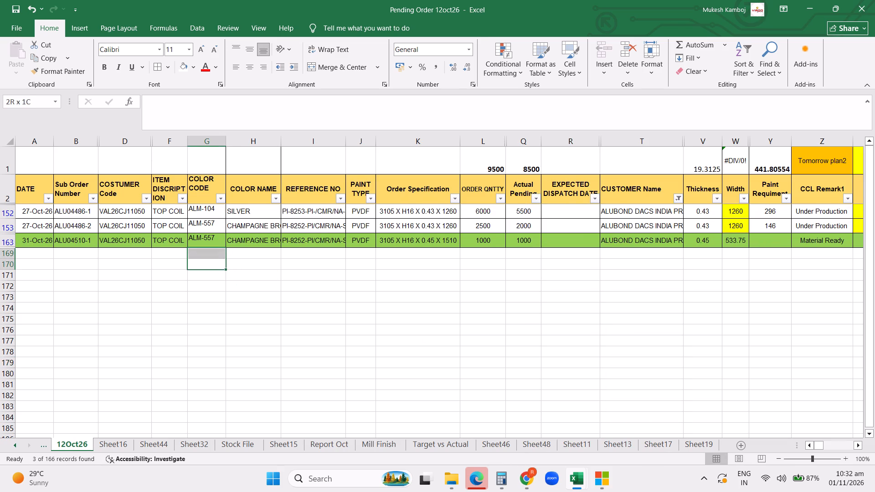
Copy the ALM-557 0.45 X 1510 order's item description through order specification into Stock File row 613.
{"action": "left_click_drag", "start_coordinate": [160, 241], "coordinate": [186, 241]}
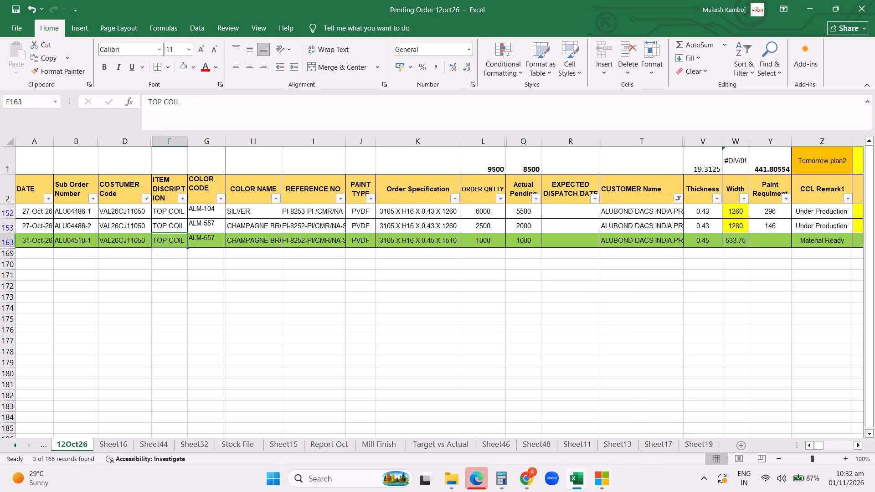
{"action": "left_click_drag", "start_coordinate": [186, 241], "coordinate": [398, 239]}
{"action": "key", "text": "ctrl+c"}
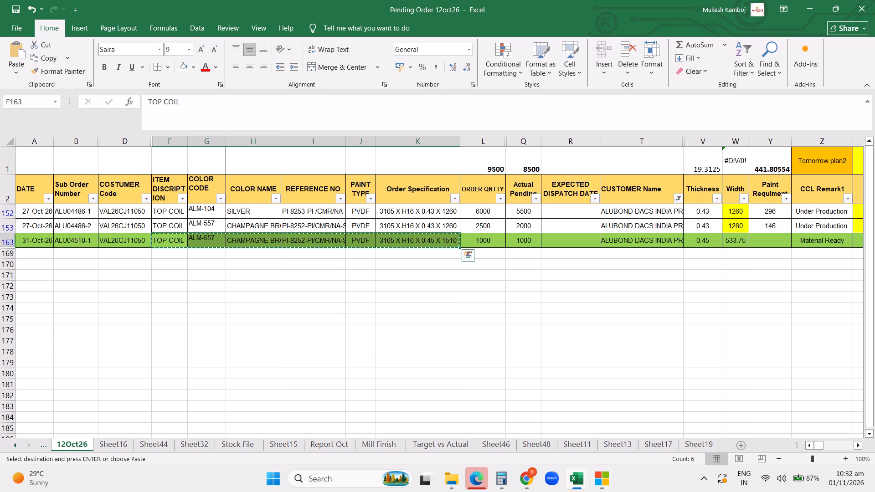
{"action": "left_click", "coordinate": [230, 444]}
{"action": "left_click", "coordinate": [62, 391]}
{"action": "key", "text": "ctrl+v"}
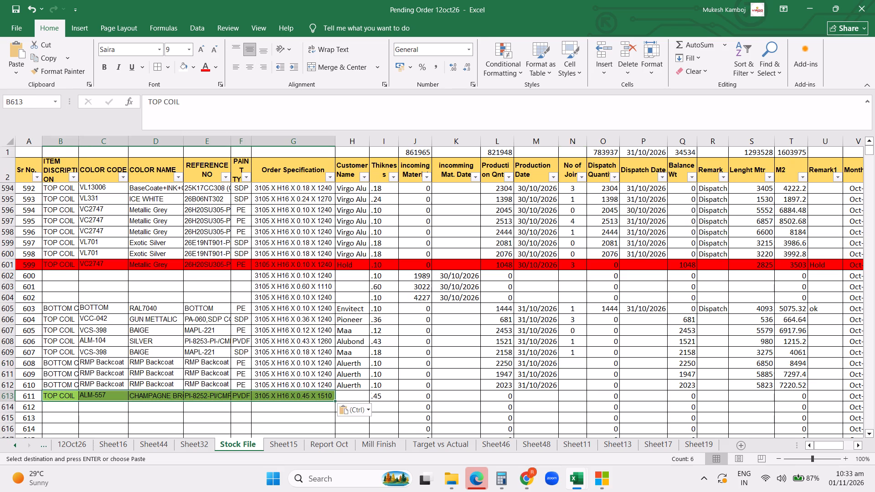
In row 613, enter customer Alubond and production quantity 1245, and fill the production date 31/10/2026 down from row 612.
{"action": "left_click", "coordinate": [345, 398]}
{"action": "type", "text": "alu"}
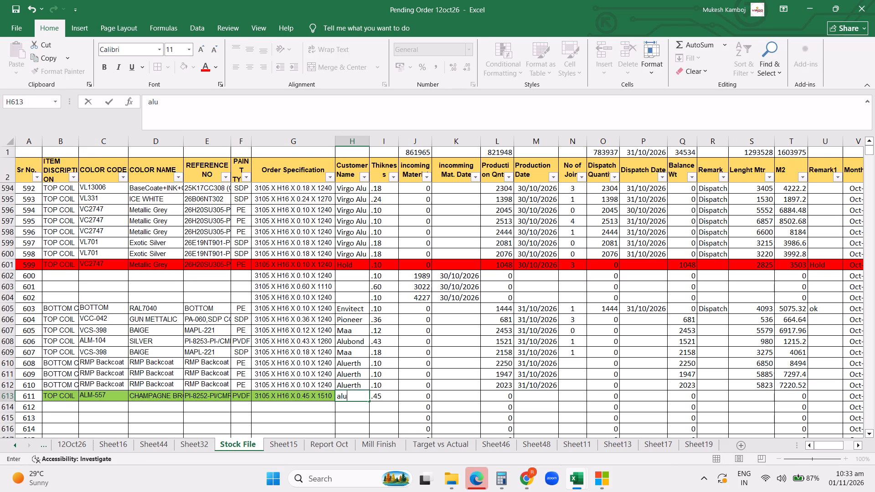
{"action": "key", "text": "b"}
{"action": "key", "text": "Right"}
{"action": "key", "text": "Right"}
{"action": "key", "text": "Right"}
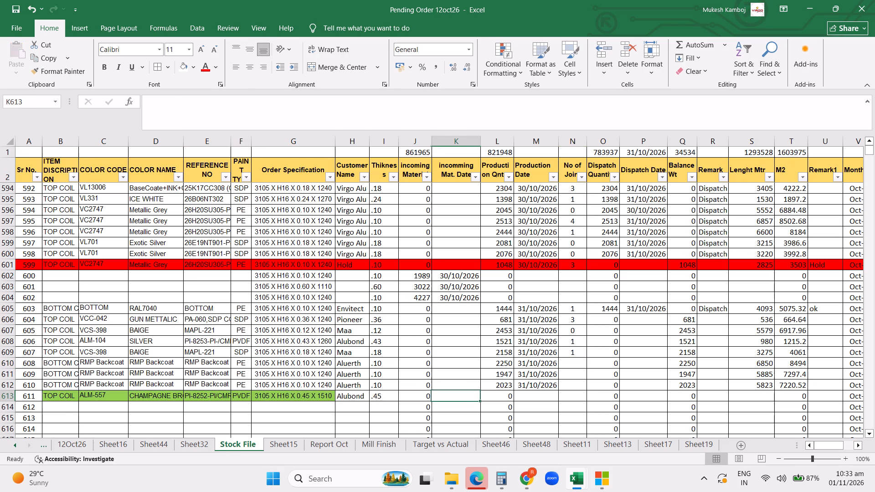
{"action": "key", "text": "Right"}
{"action": "type", "text": "1245"}
{"action": "key", "text": "Right"}
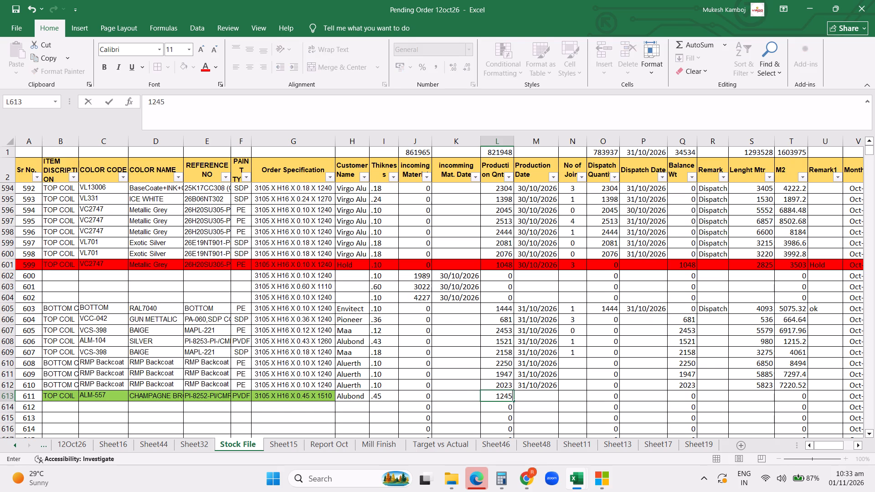
{"action": "key", "text": "ctrl+d"}
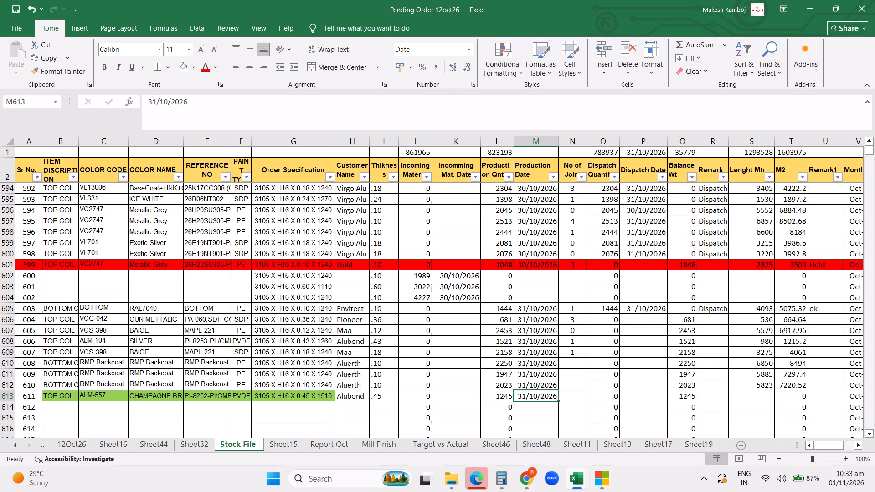
Enter a length of 660 metres for the ALM-557 coil in row 613.
{"action": "key", "text": "Right"}
{"action": "key", "text": "Right"}
{"action": "key", "text": "Right"}
{"action": "key", "text": "Right"}
{"action": "key", "text": "Right"}
{"action": "key", "text": "Right"}
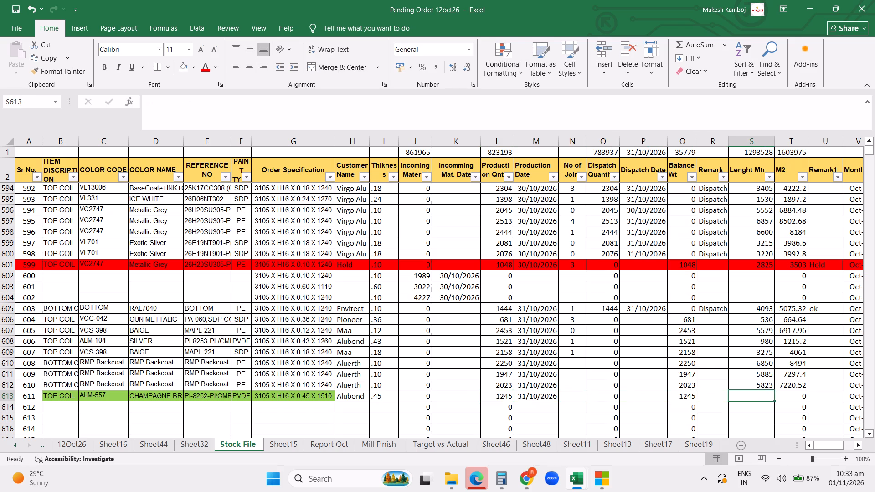
{"action": "type", "text": "660"}
{"action": "key", "text": "Return"}
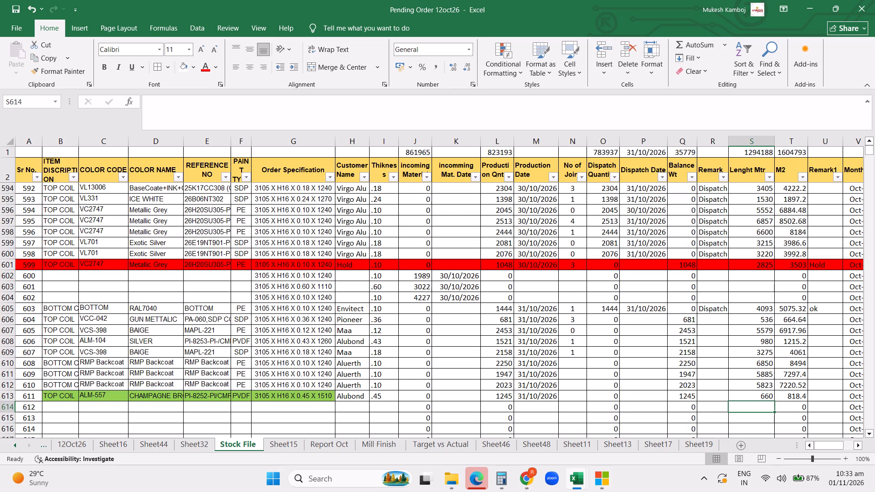
Enter 0 as the number of joints in each of rows 610 to 613.
{"action": "left_click", "coordinate": [563, 367]}
{"action": "key", "text": "0"}
{"action": "key", "text": "Return"}
{"action": "key", "text": "0"}
{"action": "key", "text": "Return"}
{"action": "key", "text": "0"}
{"action": "key", "text": "Return"}
{"action": "key", "text": "0"}
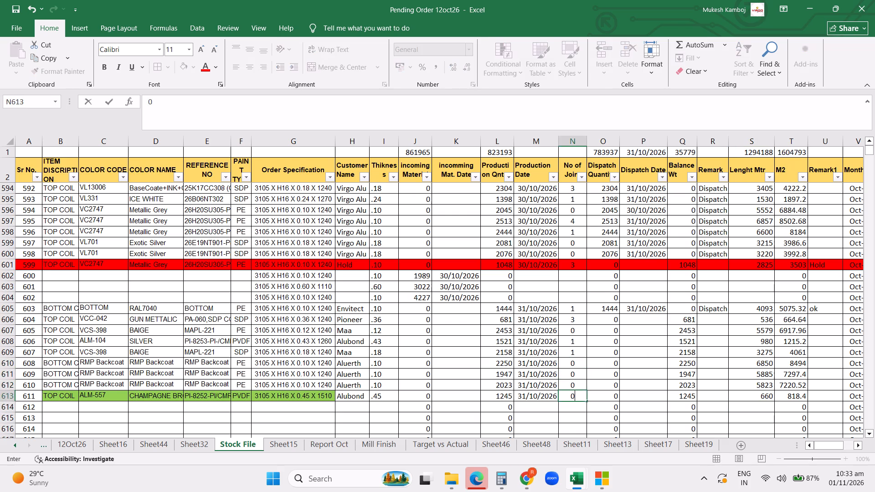
{"action": "key", "text": "Return"}
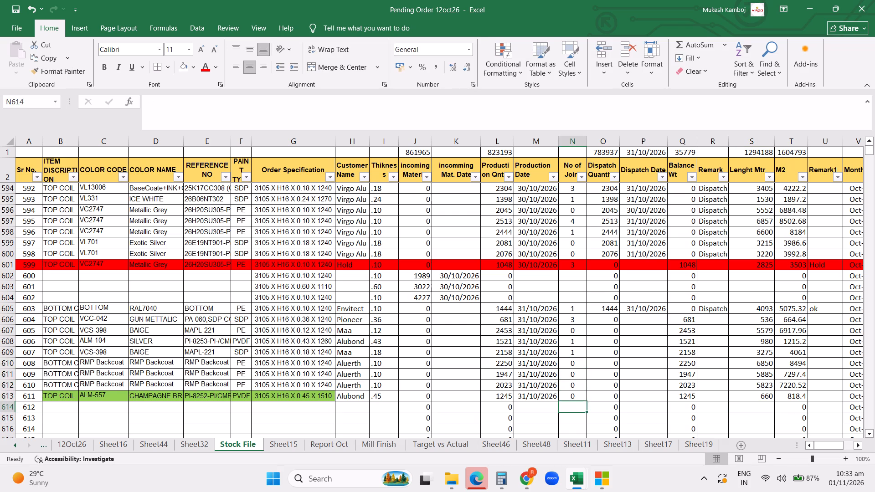
Fill row 613's item description through paint type into row 614 and copy order specification 3105 X H16 X 0.43 X 1260 from row 608.
{"action": "left_click_drag", "start_coordinate": [61, 406], "coordinate": [221, 402]}
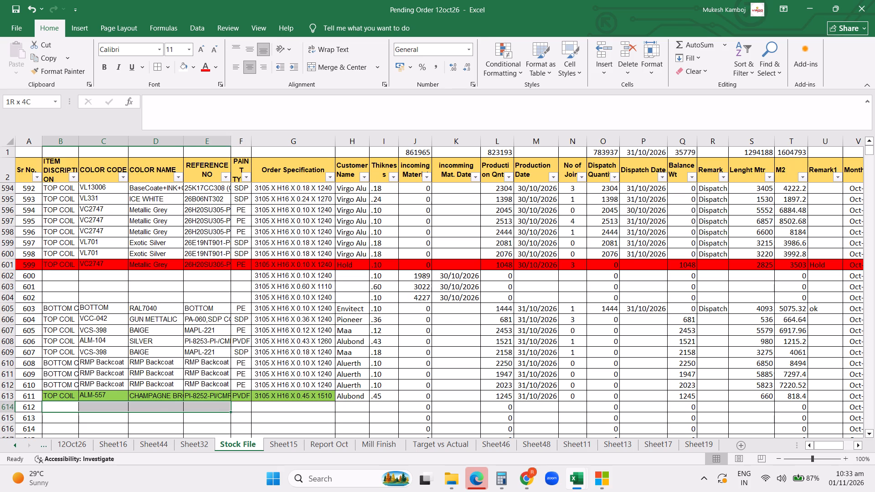
{"action": "left_click_drag", "start_coordinate": [221, 402], "coordinate": [232, 404]}
{"action": "key", "text": "ctrl+d"}
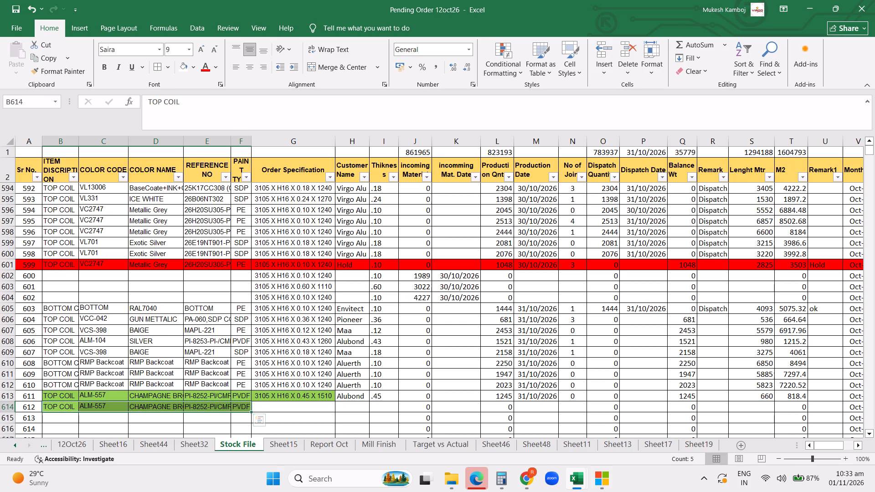
{"action": "left_click", "coordinate": [280, 339]}
{"action": "key", "text": "ctrl+c"}
{"action": "left_click", "coordinate": [289, 405]}
{"action": "key", "text": "ctrl+v"}
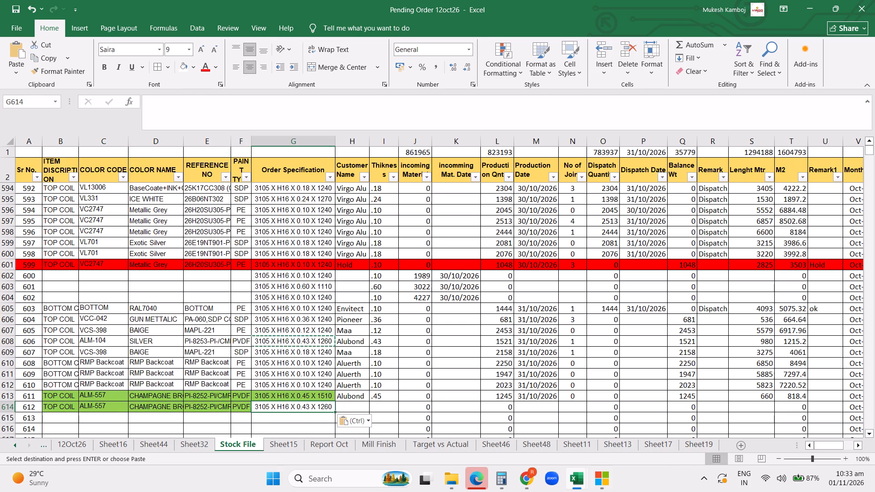
In row 614, enter customer Alubond and production quantity 2125, and fill the production date 31/10/2026 down from row 613.
{"action": "left_click", "coordinate": [354, 406]}
{"action": "type", "text": "alu"}
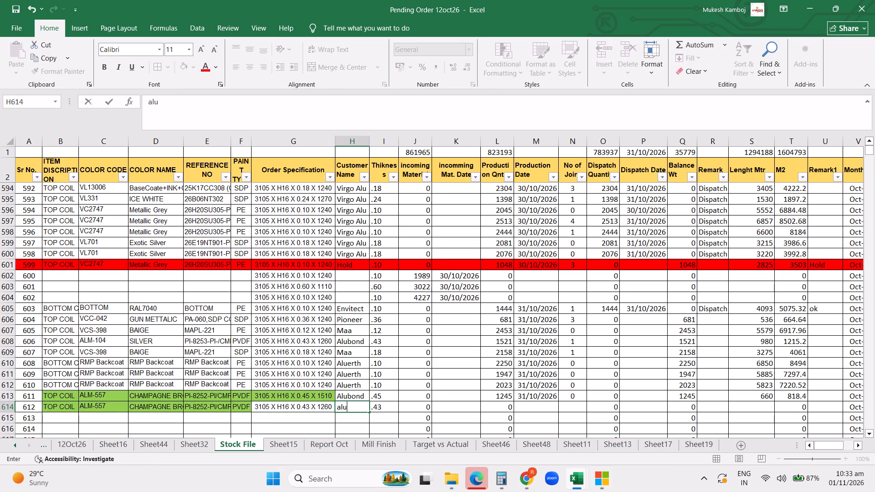
{"action": "key", "text": "b"}
{"action": "key", "text": "Right"}
{"action": "key", "text": "Right"}
{"action": "key", "text": "Right"}
{"action": "key", "text": "Right"}
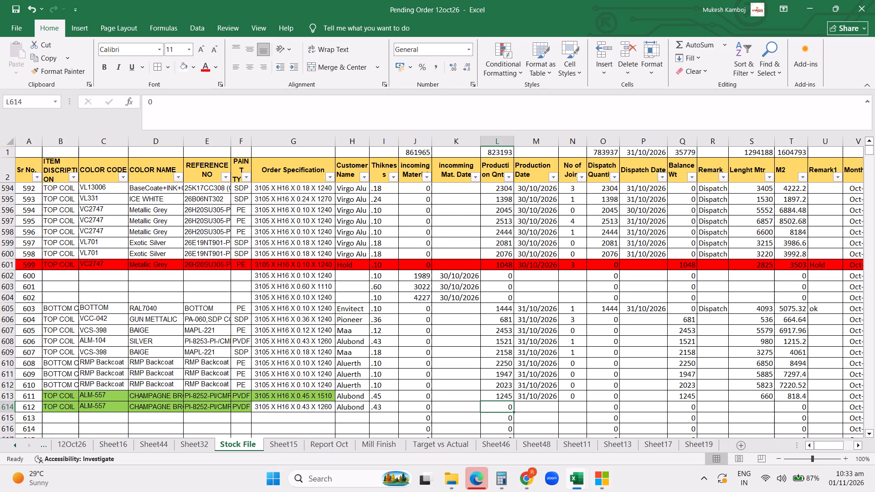
{"action": "type", "text": "2125"}
{"action": "key", "text": "Right"}
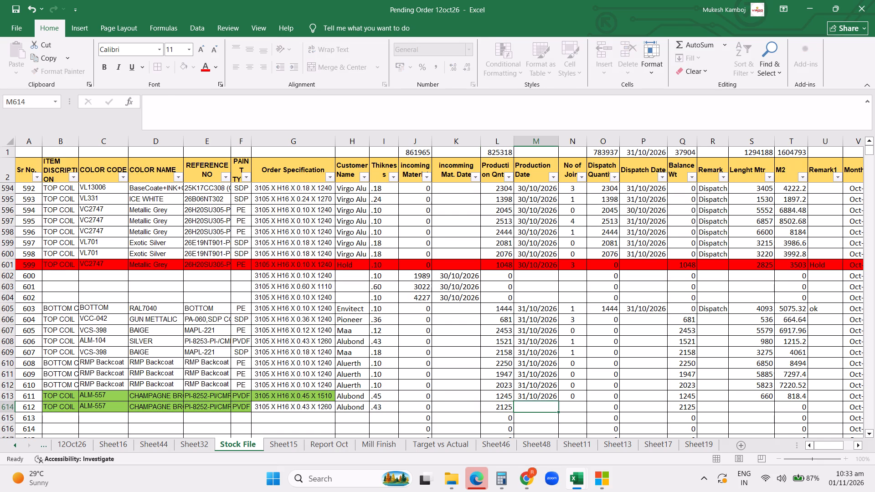
{"action": "key", "text": "ctrl+d"}
{"action": "key", "text": "Right"}
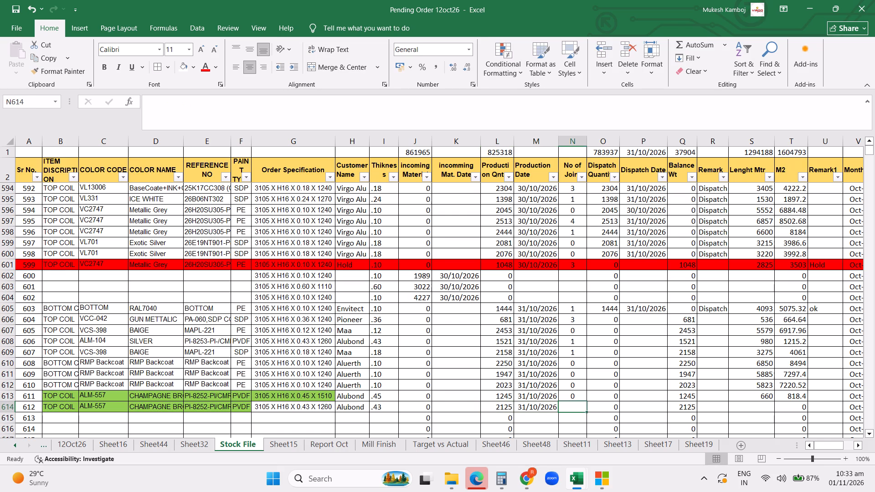
Enter 2 joints and a length of 1400 metres for the ALM-557 coil in row 614.
{"action": "key", "text": "2"}
{"action": "key", "text": "Right"}
{"action": "key", "text": "Right"}
{"action": "key", "text": "Right"}
{"action": "key", "text": "Right"}
{"action": "key", "text": "Right"}
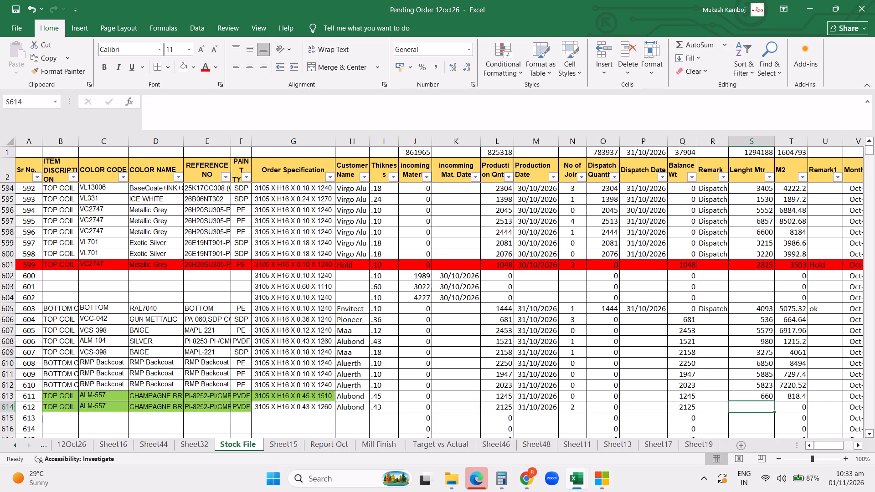
{"action": "type", "text": "2125"}
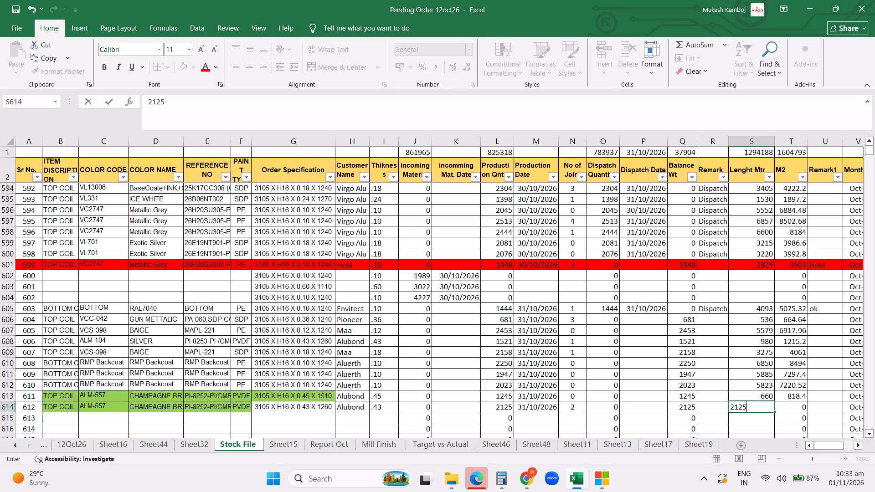
{"action": "key", "text": "Return"}
{"action": "key", "text": "Up"}
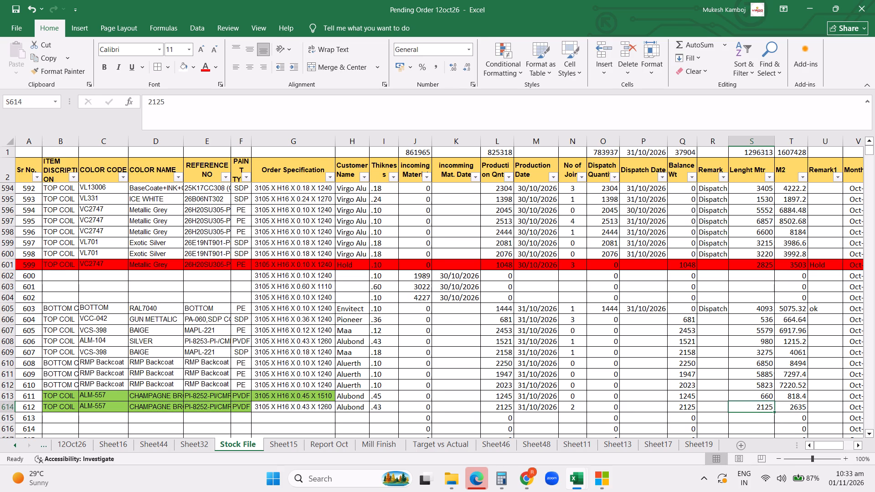
{"action": "type", "text": "1400"}
{"action": "key", "text": "Return"}
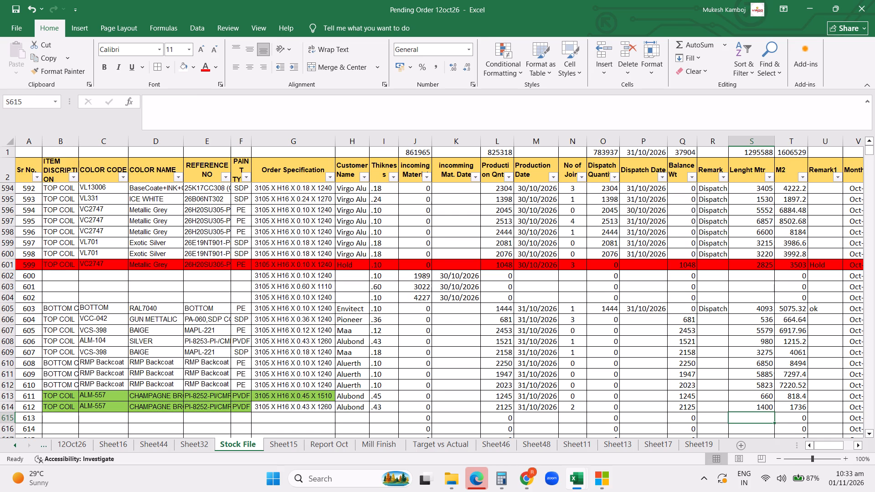
Copy row 612's RMP Backcoat item description through order specification into rows 615, 616 and 617.
{"action": "left_click_drag", "start_coordinate": [68, 386], "coordinate": [273, 385]}
{"action": "key", "text": "ctrl+c"}
{"action": "scroll", "coordinate": [273, 385], "scroll_direction": "down", "scroll_amount": 3}
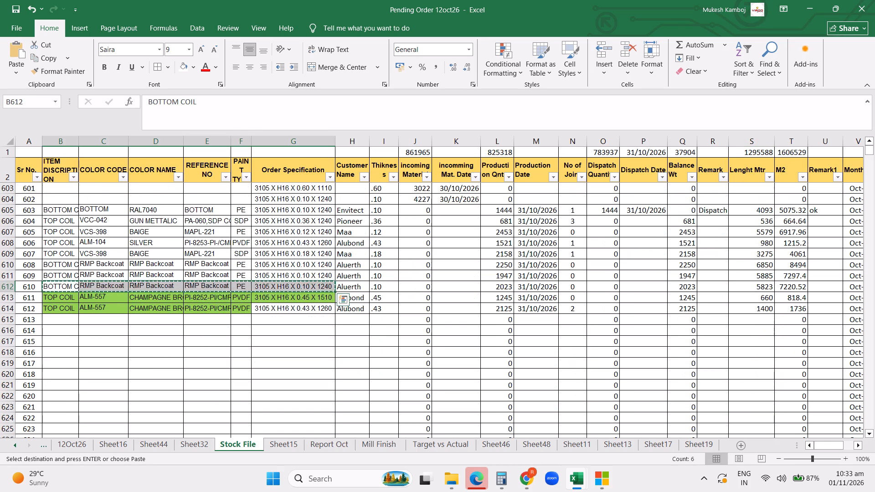
{"action": "left_click", "coordinate": [54, 322]}
{"action": "key", "text": "ctrl+v"}
{"action": "left_click", "coordinate": [59, 332]}
{"action": "key", "text": "ctrl+v"}
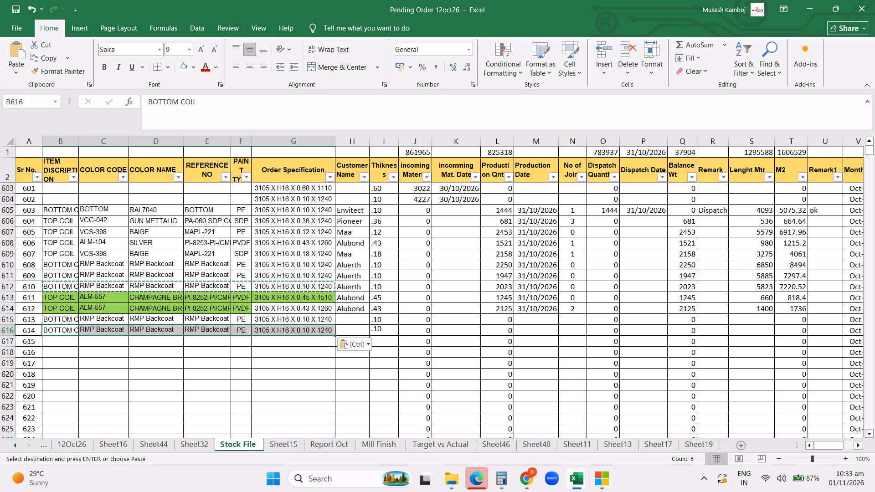
{"action": "left_click", "coordinate": [55, 342]}
{"action": "key", "text": "ctrl+v"}
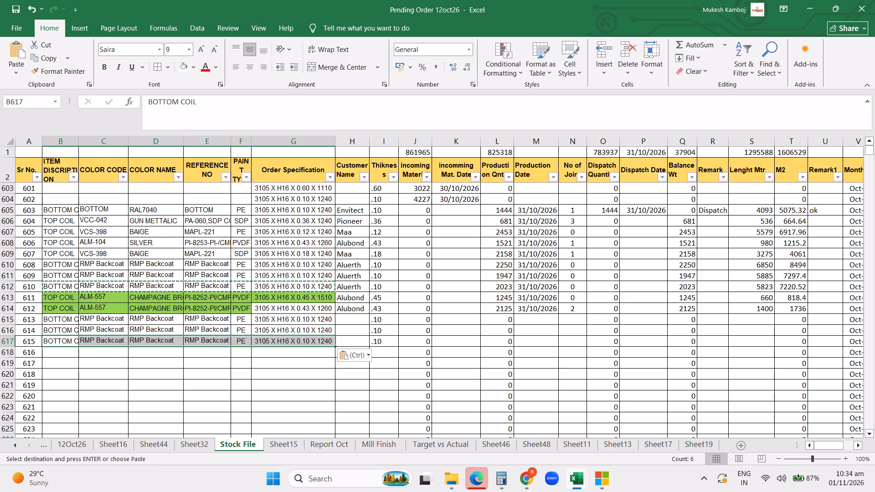
Copy customer Aluerth from row 610 into the customer cells of rows 615, 616 and 617.
{"action": "left_click", "coordinate": [347, 268]}
{"action": "key", "text": "ctrl+c"}
{"action": "left_click", "coordinate": [350, 318]}
{"action": "key", "text": "ctrl+v"}
{"action": "left_click", "coordinate": [347, 331]}
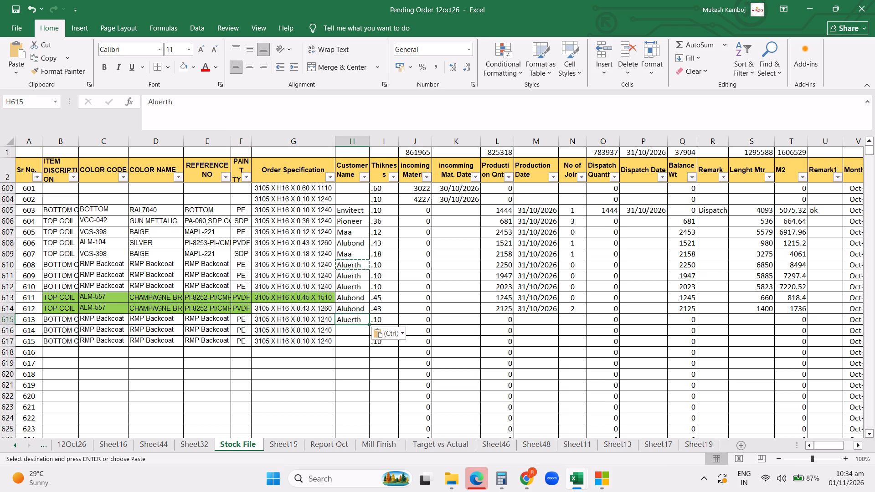
{"action": "key", "text": "ctrl+v"}
{"action": "left_click", "coordinate": [349, 341]}
{"action": "key", "text": "ctrl+v"}
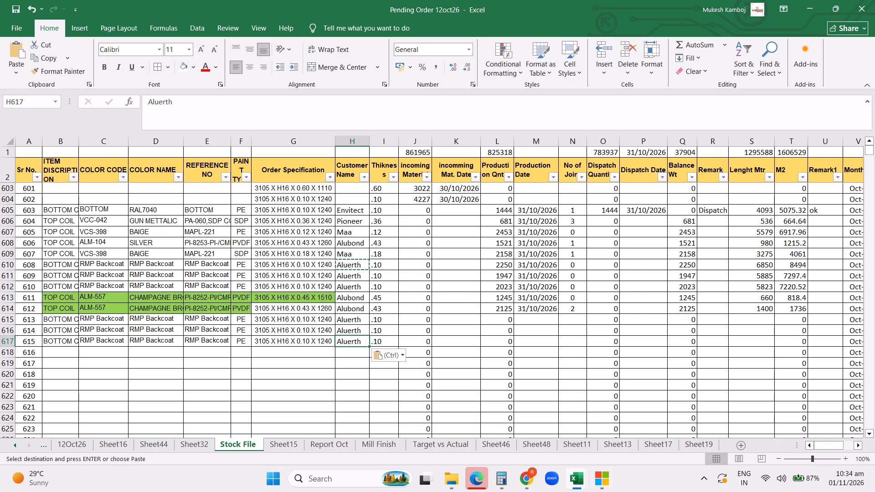
Clear row 617's item description through customer name.
{"action": "left_click_drag", "start_coordinate": [72, 339], "coordinate": [336, 342]}
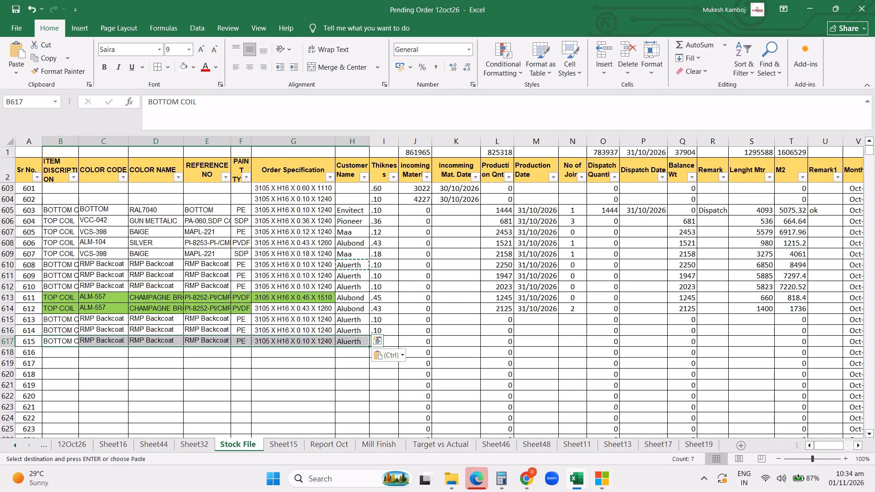
{"action": "key", "text": "Delete"}
Enter production quantities 2148 in row 615 and 1564 in row 616 for the RMP Backcoat coils.
{"action": "left_click", "coordinate": [495, 321]}
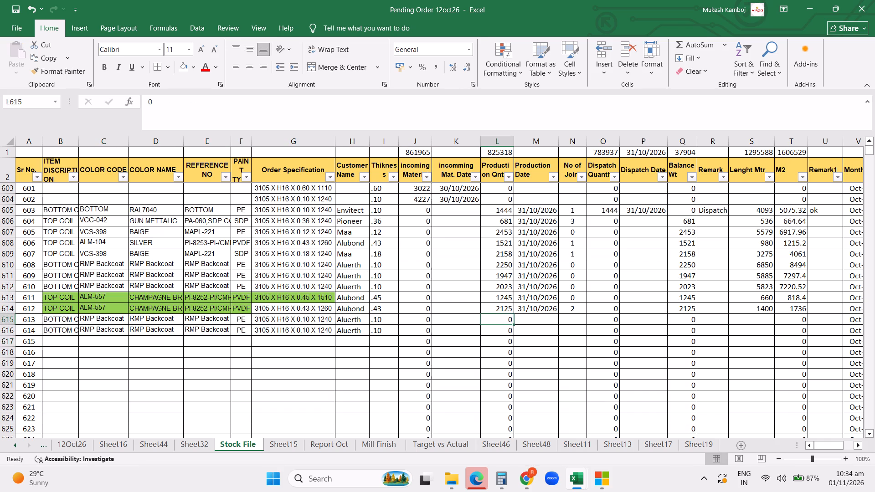
{"action": "type", "text": "2148"}
{"action": "key", "text": "Return"}
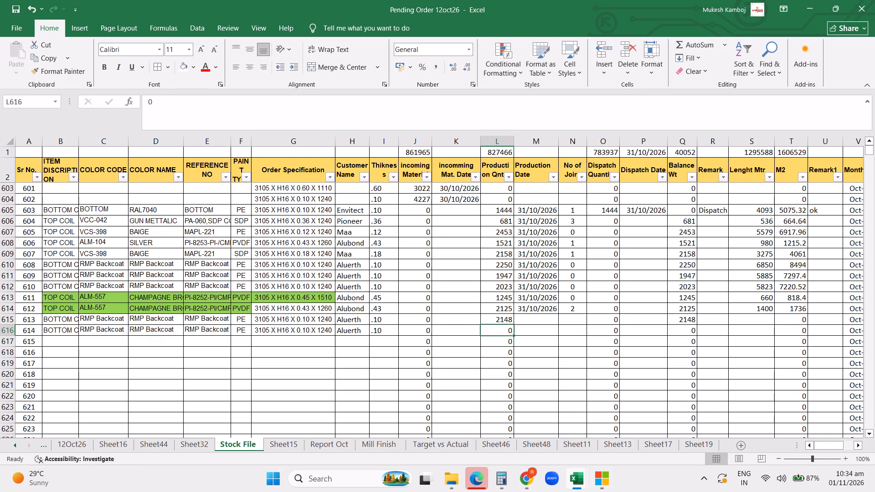
{"action": "type", "text": "1564"}
{"action": "key", "text": "Right"}
Enter lengths of 6400 metres in row 615 and 4550 metres in row 616.
{"action": "key", "text": "Up"}
{"action": "key", "text": "Right"}
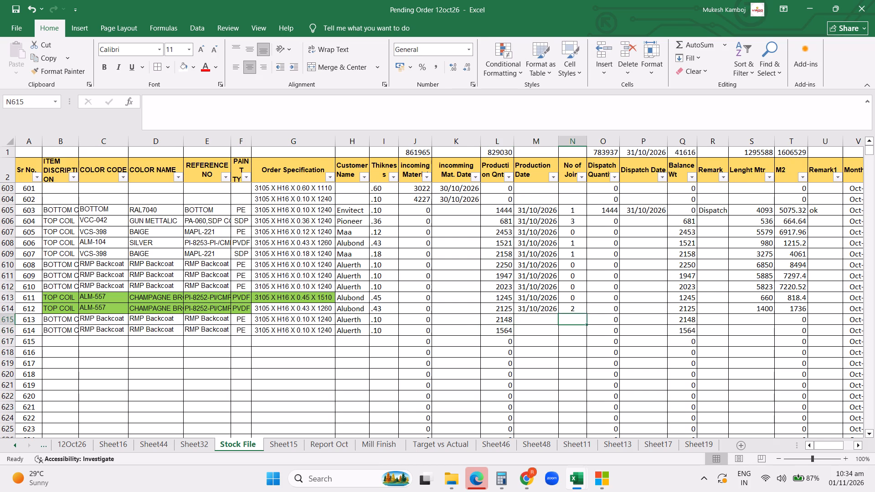
{"action": "key", "text": "Right"}
{"action": "key", "text": "Right"}
{"action": "key", "text": "Right"}
{"action": "key", "text": "Right"}
{"action": "key", "text": "Right"}
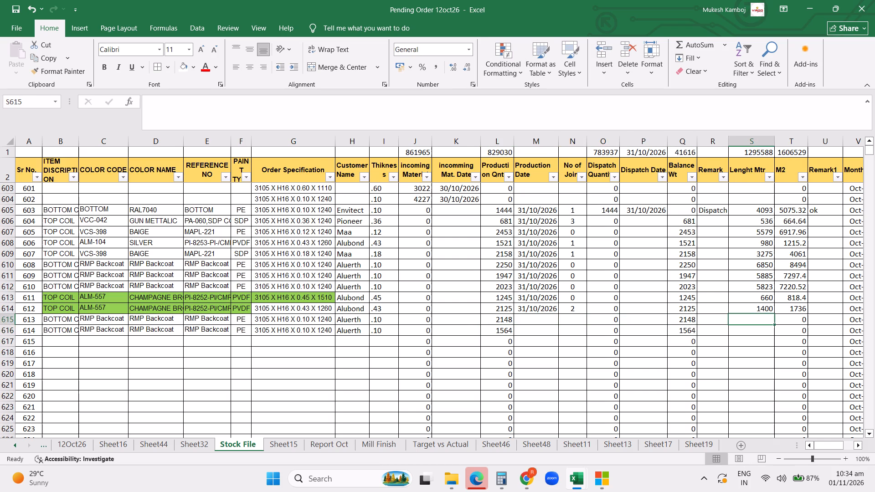
{"action": "type", "text": "6400"}
{"action": "key", "text": "Return"}
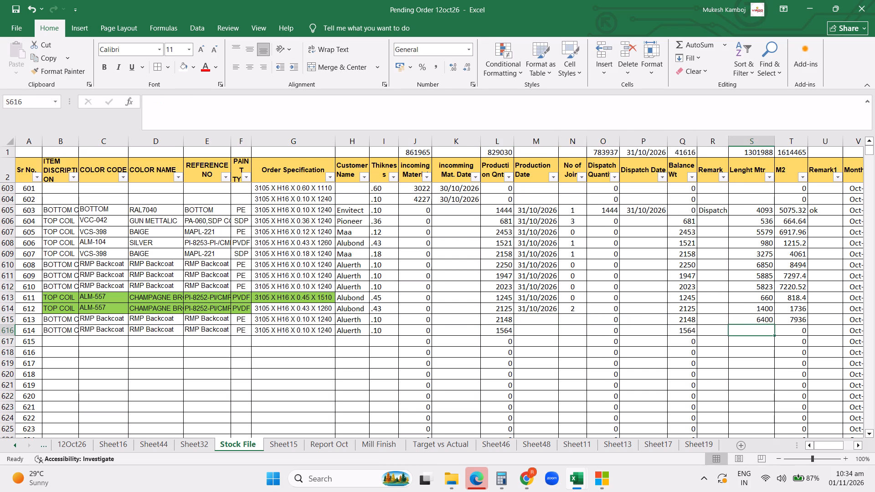
{"action": "type", "text": "4550"}
{"action": "key", "text": "Return"}
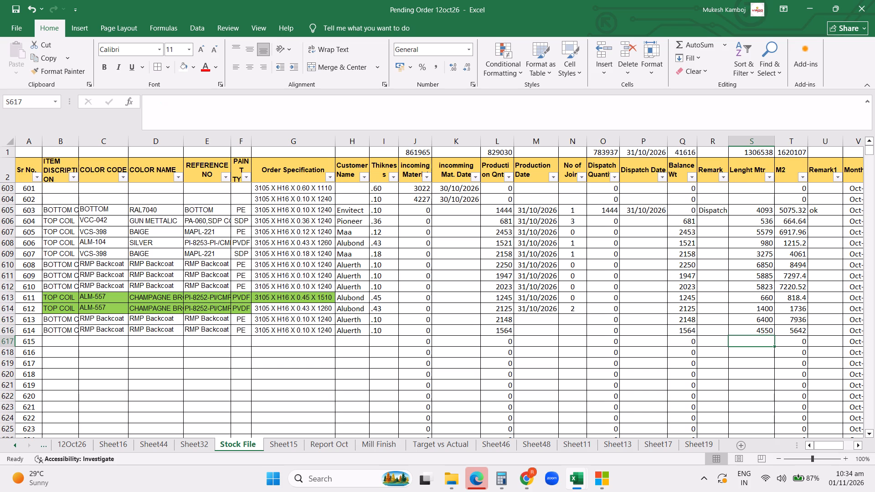
Check the combined production quantity of the RMP Backcoat coils in rows 610 to 612, 615 and 616.
{"action": "left_click_drag", "start_coordinate": [498, 267], "coordinate": [495, 285]}
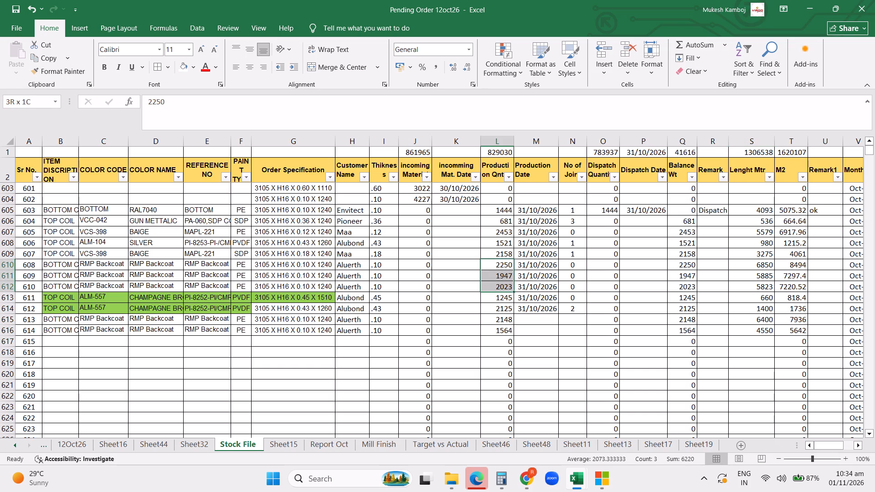
{"action": "left_click_drag", "start_coordinate": [495, 285], "coordinate": [495, 286]}
{"action": "left_click_drag", "start_coordinate": [489, 320], "coordinate": [489, 331], "text": "ctrl"}
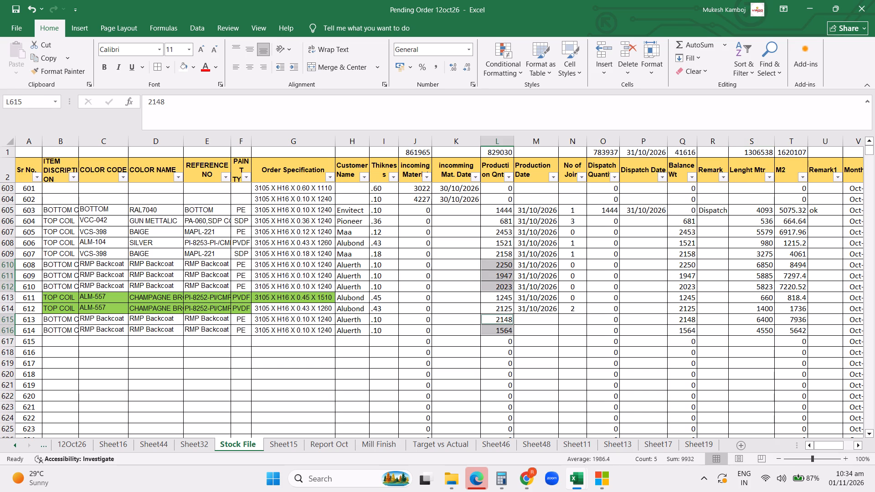
{"action": "left_click", "coordinate": [357, 349]}
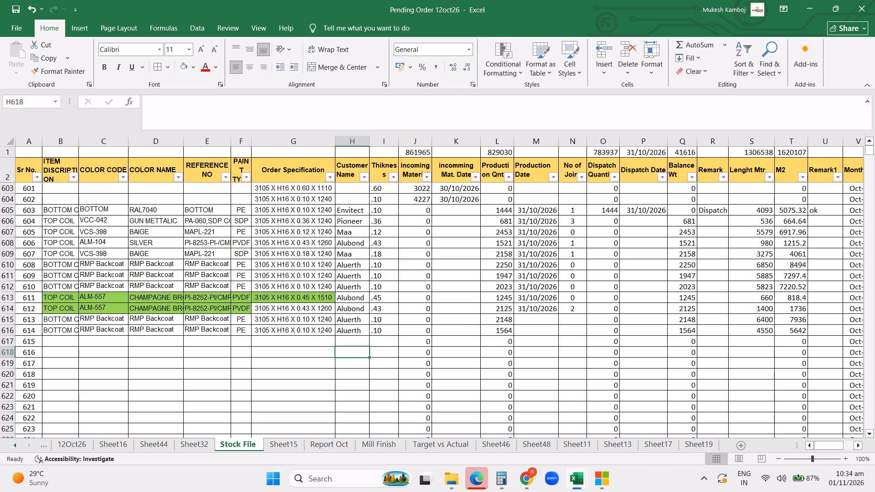
On sheet 12Oct26, fill the ALM-557 order in row 153 green and set its CCL remark to Material Ready.
{"action": "left_click", "coordinate": [65, 444]}
{"action": "left_click", "coordinate": [429, 298]}
{"action": "left_click", "coordinate": [596, 302]}
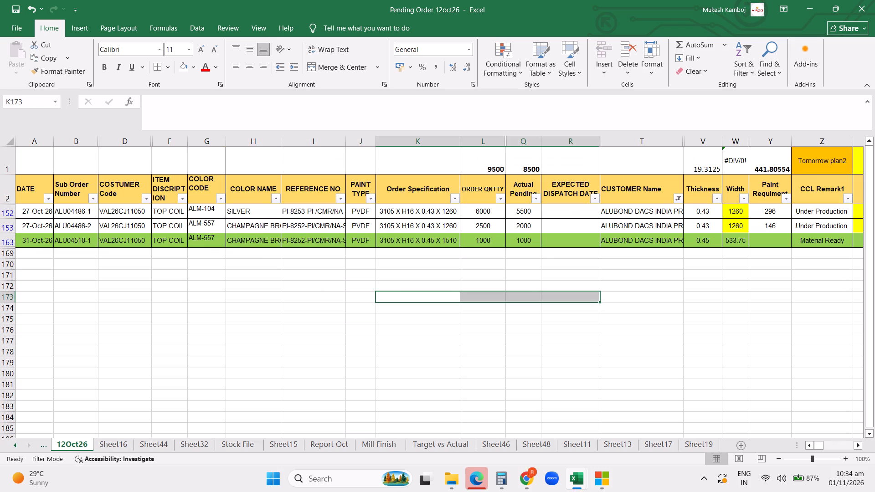
{"action": "left_click", "coordinate": [6, 229]}
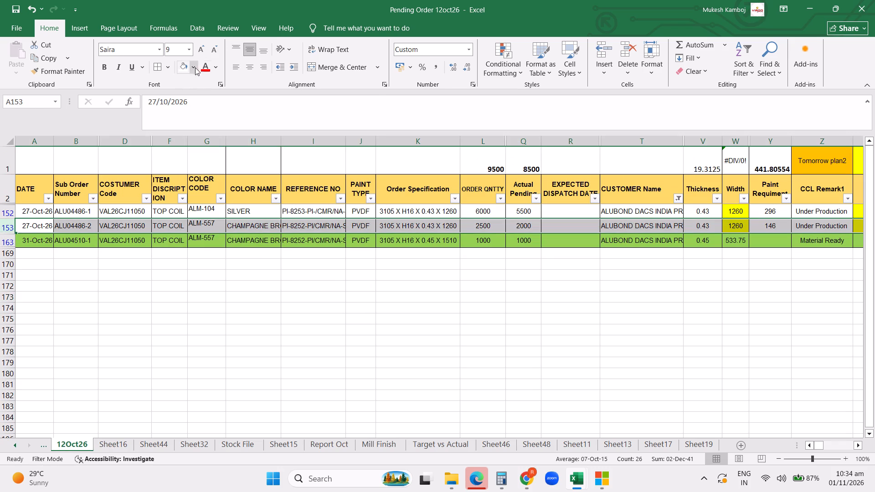
{"action": "left_click", "coordinate": [194, 67]}
{"action": "left_click", "coordinate": [248, 232]}
{"action": "left_click", "coordinate": [798, 225]}
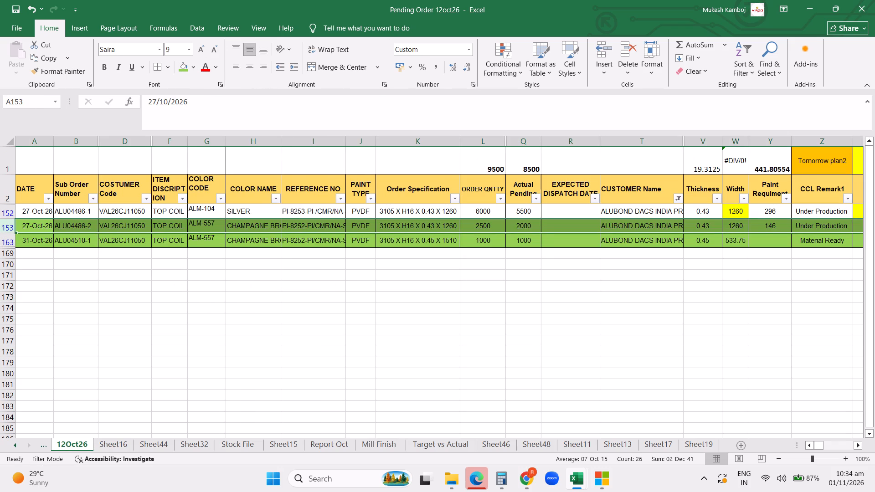
{"action": "type", "text": "ma"}
{"action": "key", "text": "Return"}
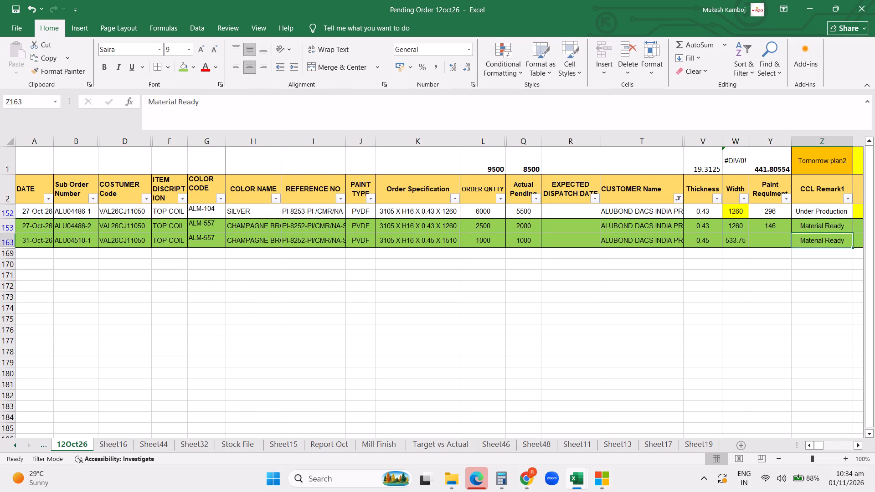
Set the CCL remark of the ALM-104 order in row 152 to Production Plan.
{"action": "left_click", "coordinate": [810, 211]}
{"action": "type", "text": "pro"}
{"action": "key", "text": "Return"}
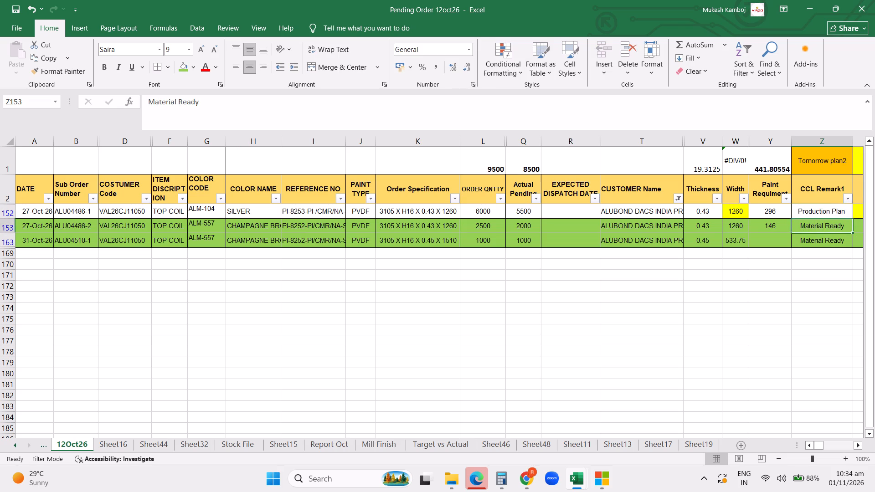
Clear the customer name filter and filter the order list by colour code 905.
{"action": "left_click", "coordinate": [670, 197]}
{"action": "left_click", "coordinate": [681, 199]}
{"action": "left_click", "coordinate": [618, 264]}
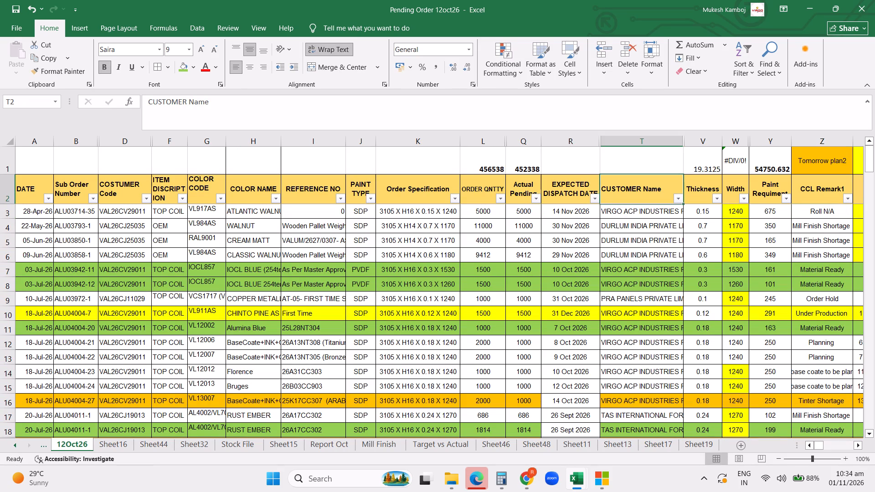
{"action": "left_click", "coordinate": [218, 199]}
{"action": "left_click", "coordinate": [135, 315]}
{"action": "type", "text": "905"}
{"action": "key", "text": "Return"}
{"action": "scroll", "coordinate": [179, 327], "scroll_direction": "up", "scroll_amount": 10}
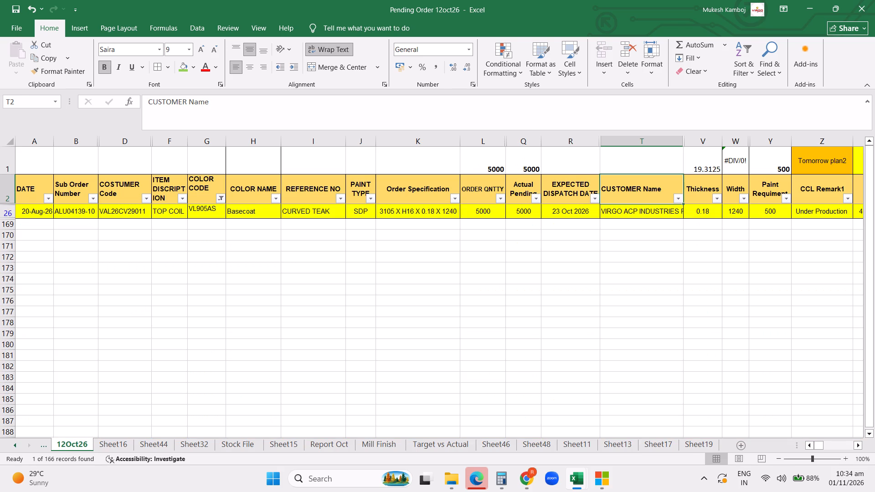
{"action": "left_click", "coordinate": [219, 297]}
Fill the VL905AS order row green and set its CCL remark to Material Ready.
{"action": "left_click", "coordinate": [2, 213]}
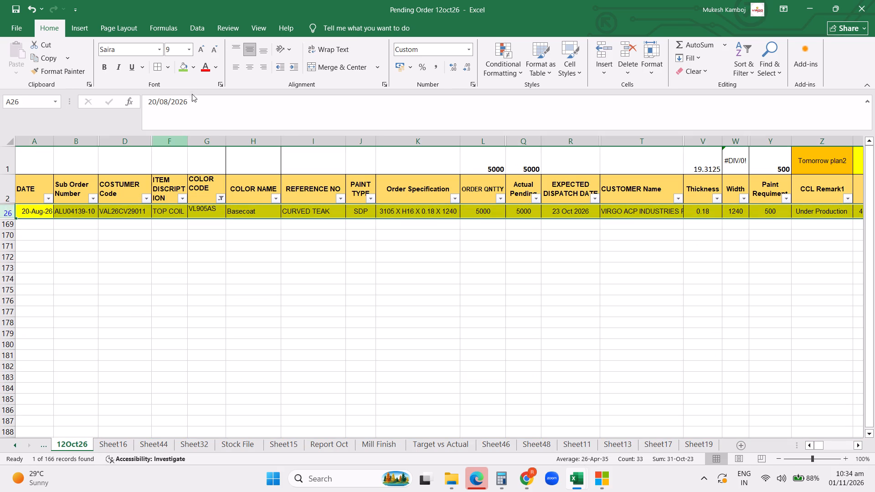
{"action": "left_click", "coordinate": [180, 67]}
{"action": "left_click", "coordinate": [472, 329]}
{"action": "left_click", "coordinate": [828, 210]}
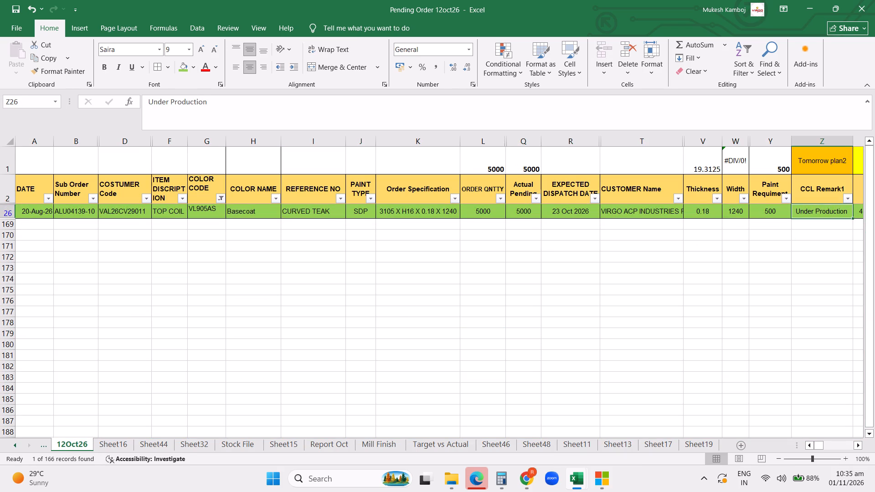
{"action": "type", "text": "ma"}
{"action": "key", "text": "Return"}
{"action": "left_click", "coordinate": [430, 266]}
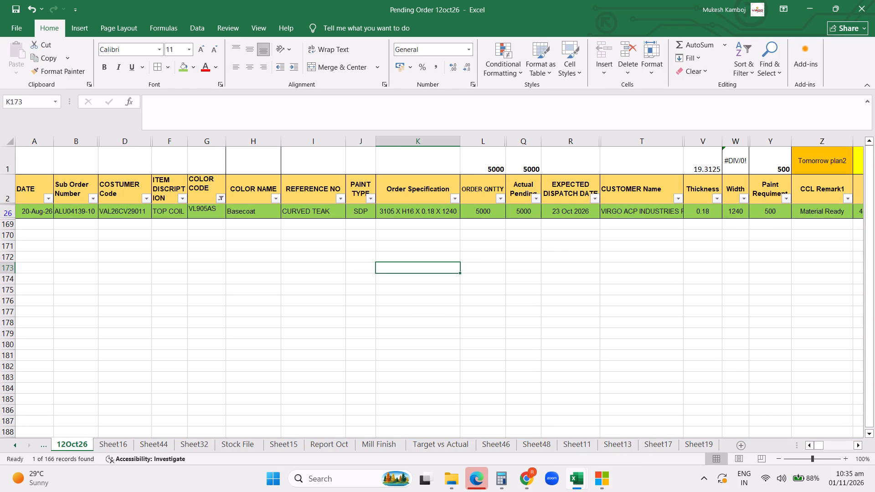
Copy the VL905AS order's item description through order specification into row 617 of the Stock File.
{"action": "left_click_drag", "start_coordinate": [168, 213], "coordinate": [381, 215]}
{"action": "key", "text": "ctrl+c"}
{"action": "left_click", "coordinate": [235, 442]}
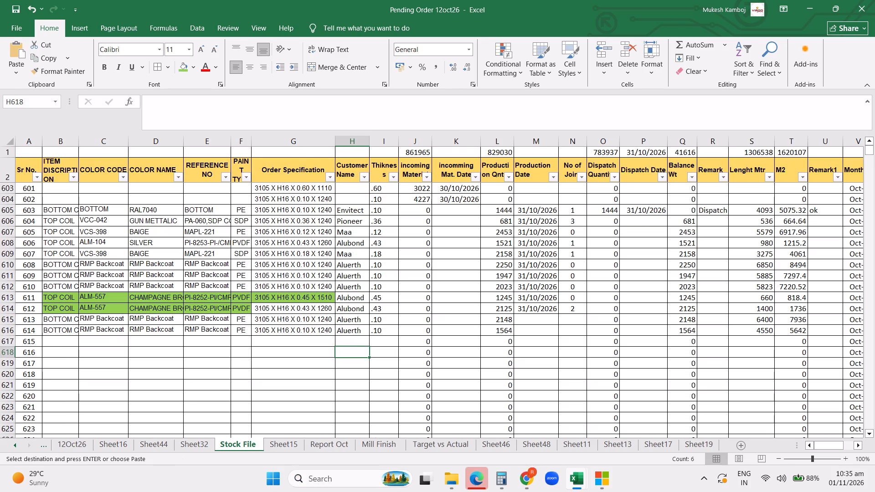
{"action": "left_click", "coordinate": [59, 338]}
{"action": "key", "text": "ctrl+v"}
In row 617, enter customer Virgo Alu and copy the reference CURVED TEAK into the colour name.
{"action": "left_click", "coordinate": [340, 337]}
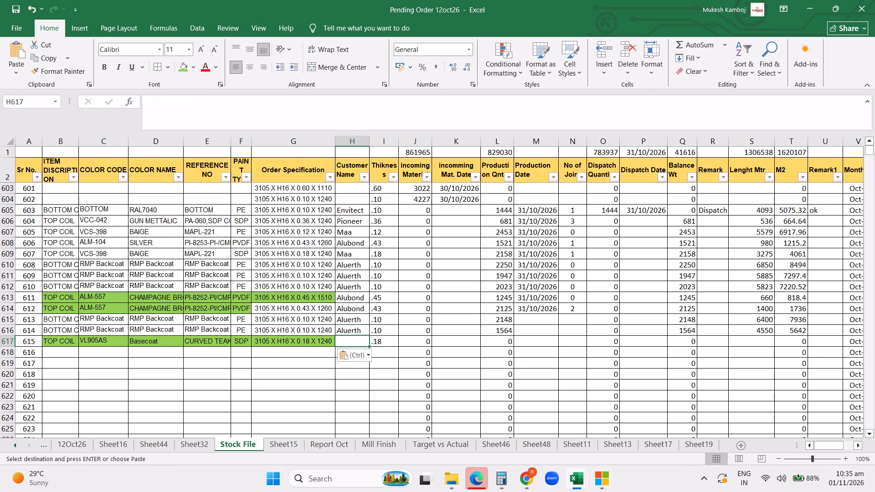
{"action": "key", "text": "shift+v"}
{"action": "key", "text": "Return"}
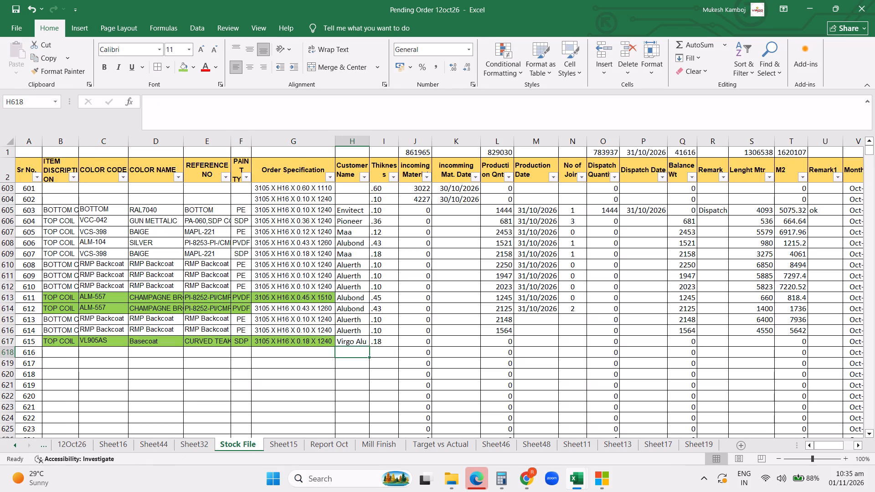
{"action": "left_click", "coordinate": [209, 343]}
{"action": "key", "text": "ctrl+c"}
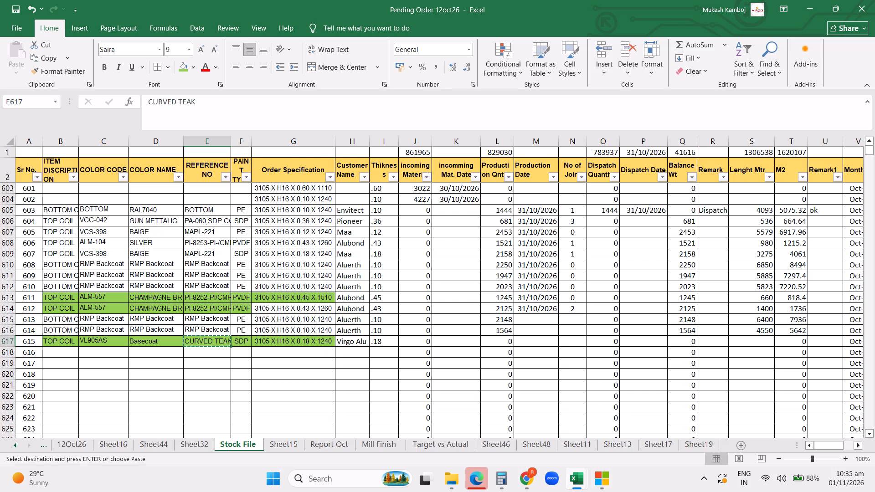
{"action": "left_click", "coordinate": [157, 342]}
{"action": "key", "text": "ctrl+v"}
{"action": "left_click_drag", "start_coordinate": [157, 342], "coordinate": [181, 350], "text": "ctrl"}
Enter production quantity 2484 for the VL905AS coil in row 617.
{"action": "left_click", "coordinate": [487, 340]}
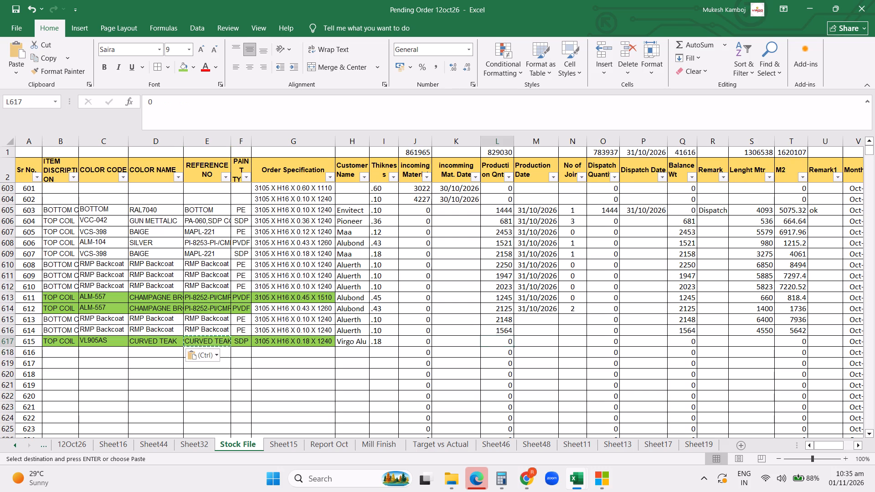
{"action": "type", "text": "2484"}
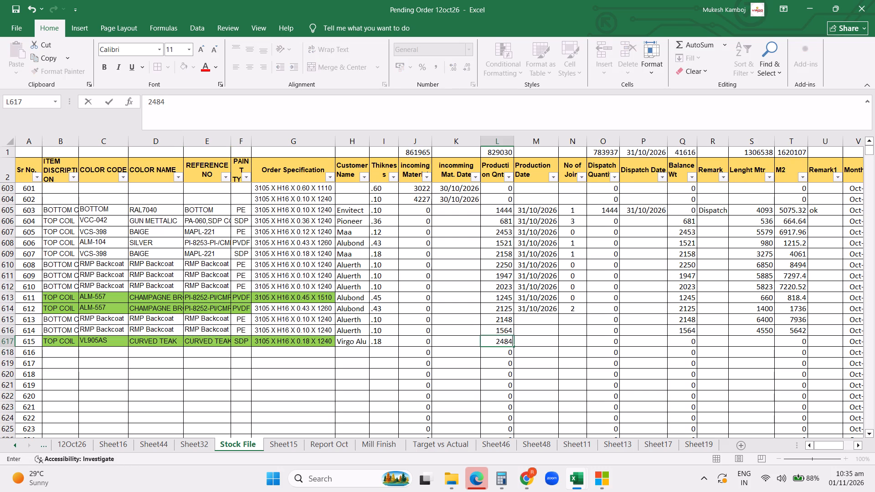
{"action": "key", "text": "Right"}
Enter the number of joints as 0 in rows 615 and 616, and 3 in row 617.
{"action": "key", "text": "Right"}
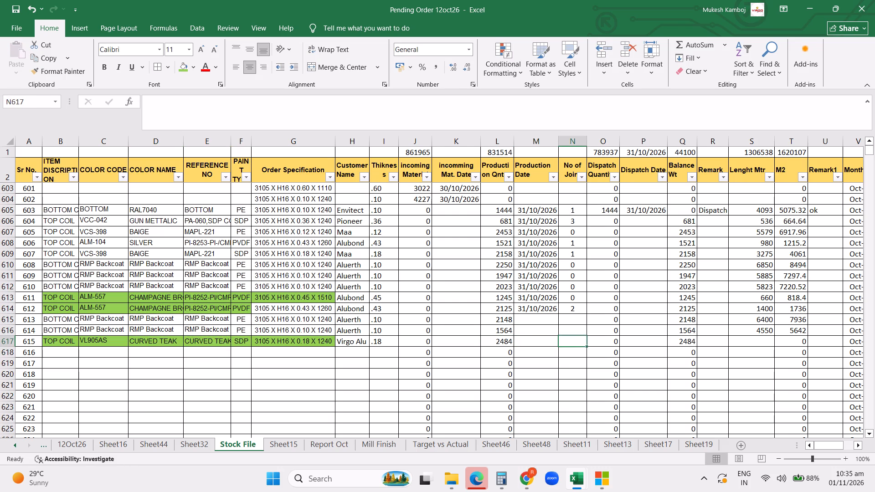
{"action": "key", "text": "Up"}
{"action": "key", "text": "Up"}
{"action": "key", "text": "0"}
{"action": "key", "text": "Return"}
{"action": "key", "text": "0"}
{"action": "key", "text": "Return"}
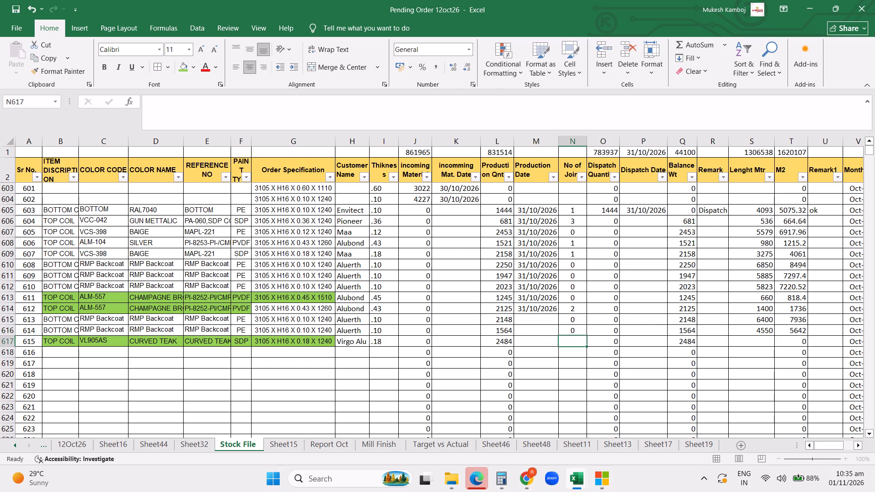
{"action": "key", "text": "3"}
Enter a length of 3710 metres for the VL905AS coil in row 617.
{"action": "key", "text": "Right"}
{"action": "key", "text": "Right"}
{"action": "key", "text": "Right"}
{"action": "key", "text": "Right"}
{"action": "key", "text": "Right"}
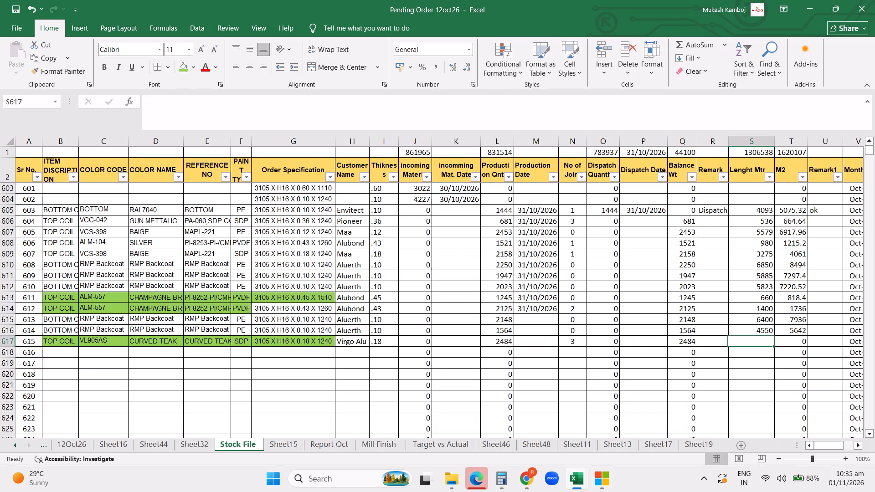
{"action": "type", "text": "3710"}
{"action": "key", "text": "Return"}
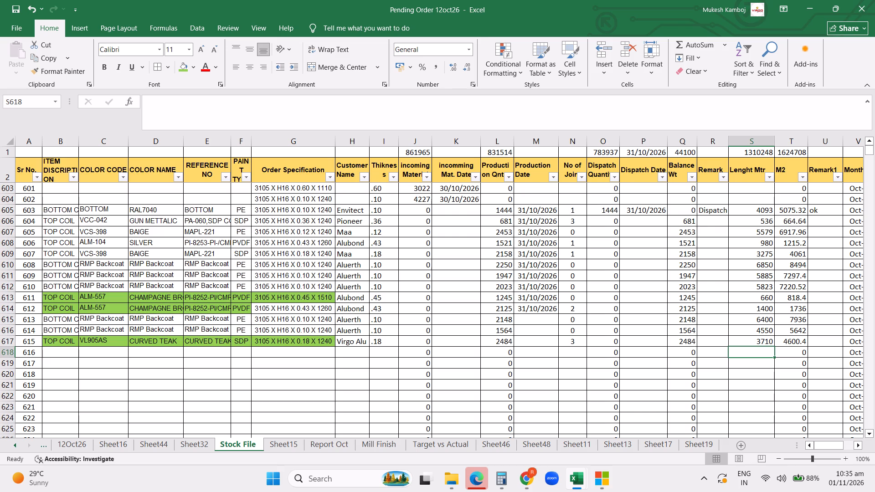
Check the total production quantity across rows 605 to 617.
{"action": "left_click_drag", "start_coordinate": [498, 207], "coordinate": [494, 329]}
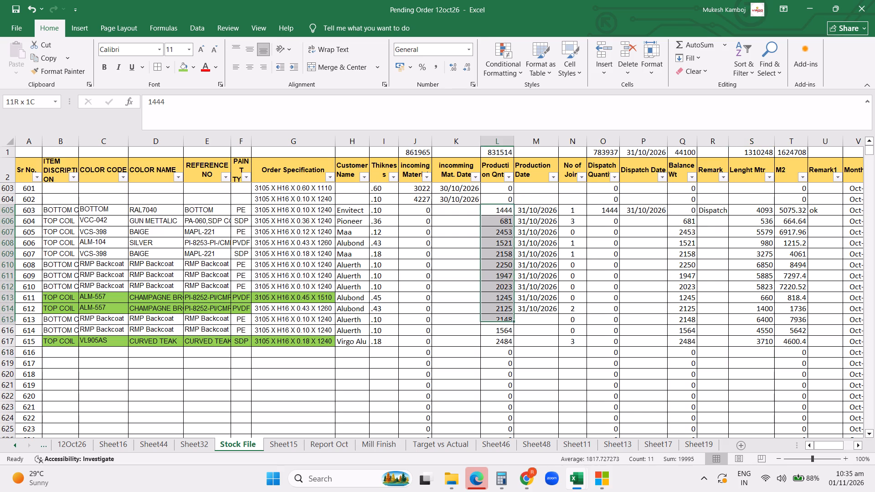
{"action": "left_click_drag", "start_coordinate": [494, 329], "coordinate": [491, 341]}
Copy the production date 31/10/2026 from row 614 into rows 615 to 617.
{"action": "left_click", "coordinate": [529, 308]}
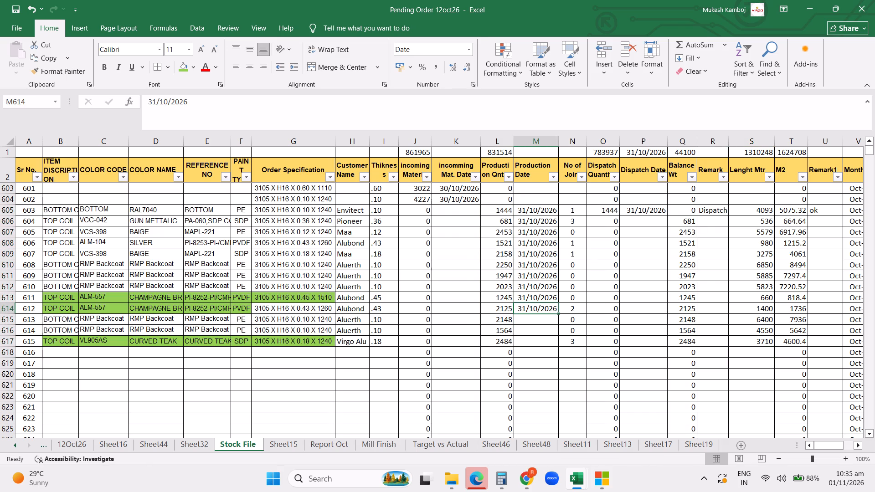
{"action": "key", "text": "ctrl+c"}
{"action": "left_click_drag", "start_coordinate": [525, 319], "coordinate": [528, 336]}
{"action": "key", "text": "Return"}
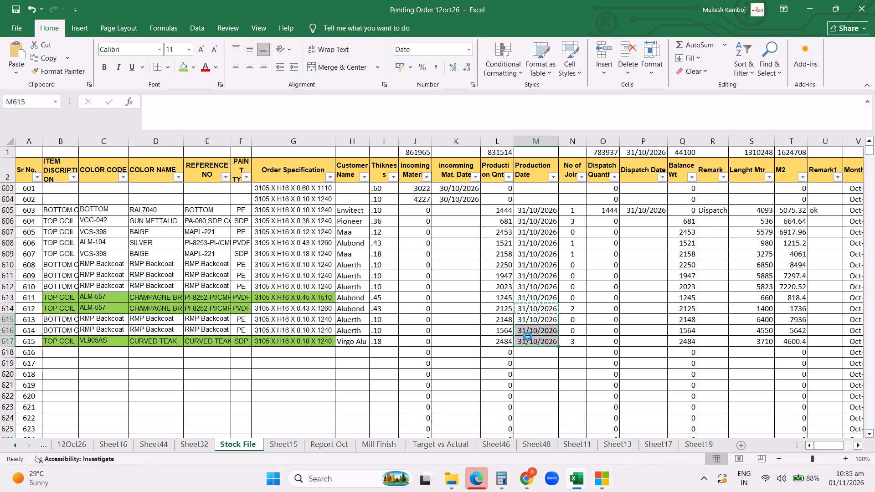
Check the total production quantity across rows 605 to 617.
{"action": "left_click_drag", "start_coordinate": [497, 211], "coordinate": [489, 340]}
Remove the green fill from the item description to order specification cells in rows 613 to 617.
{"action": "left_click_drag", "start_coordinate": [69, 296], "coordinate": [303, 337]}
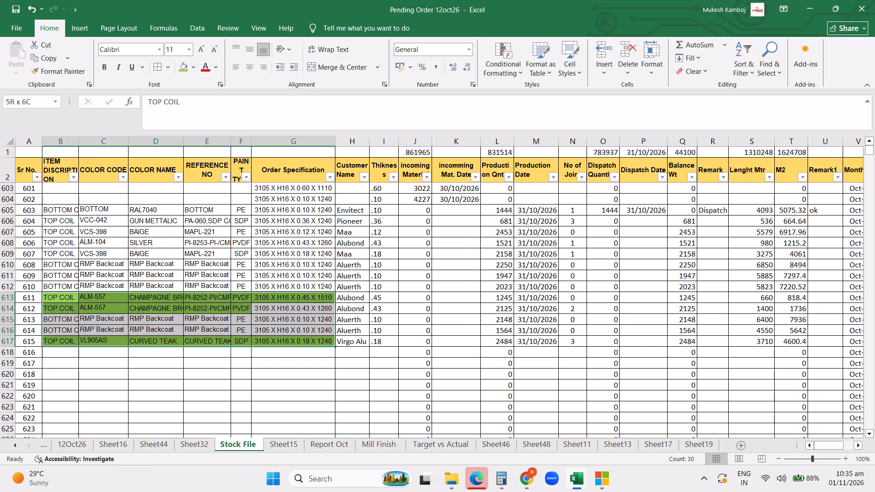
{"action": "left_click_drag", "start_coordinate": [303, 337], "coordinate": [300, 336]}
{"action": "left_click", "coordinate": [193, 70]}
{"action": "left_click", "coordinate": [189, 119]}
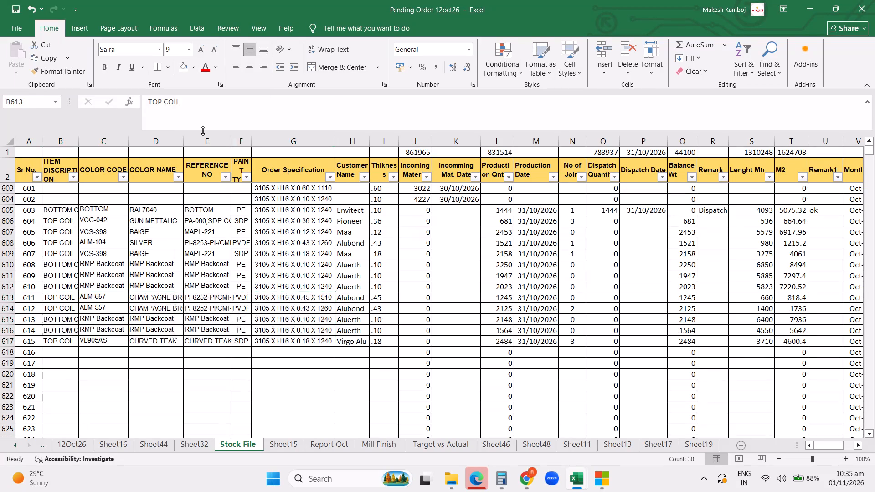
Save the workbook with the updated Stock File entries.
{"action": "left_click", "coordinate": [489, 281]}
{"action": "left_click", "coordinate": [431, 280]}
{"action": "key", "text": "ctrl+s"}
{"action": "key", "text": "ctrl+s"}
{"action": "key", "text": "ctrl+s"}
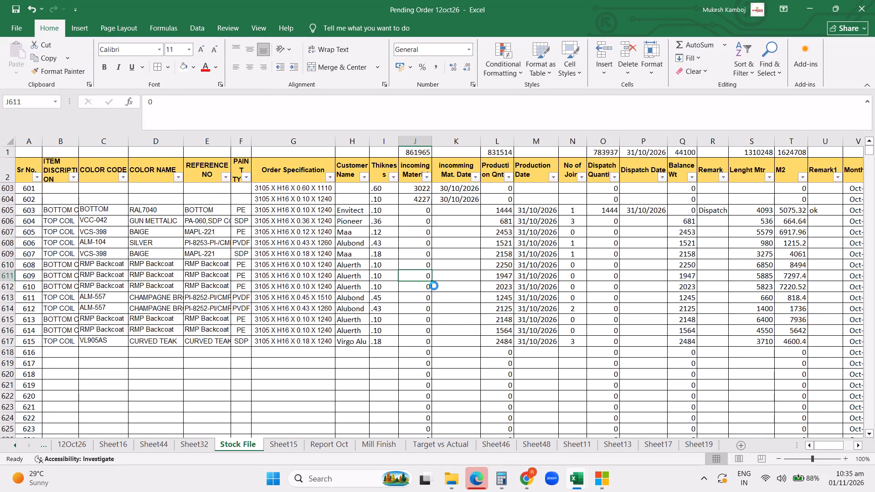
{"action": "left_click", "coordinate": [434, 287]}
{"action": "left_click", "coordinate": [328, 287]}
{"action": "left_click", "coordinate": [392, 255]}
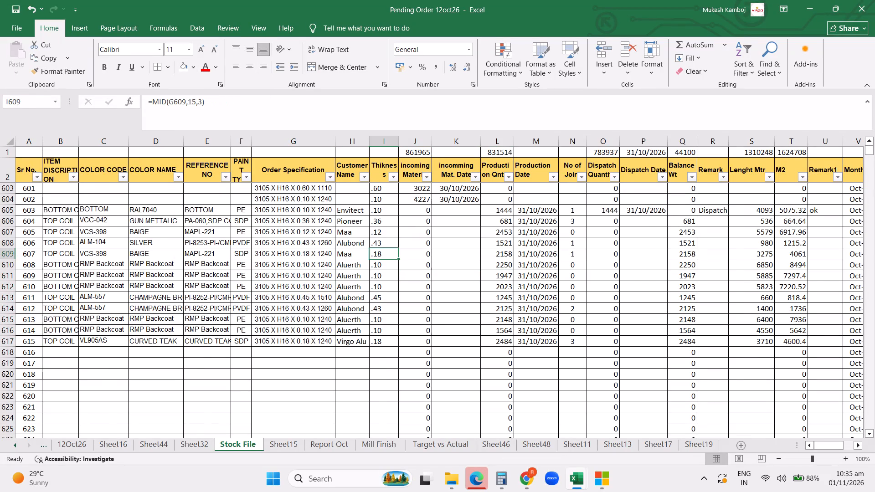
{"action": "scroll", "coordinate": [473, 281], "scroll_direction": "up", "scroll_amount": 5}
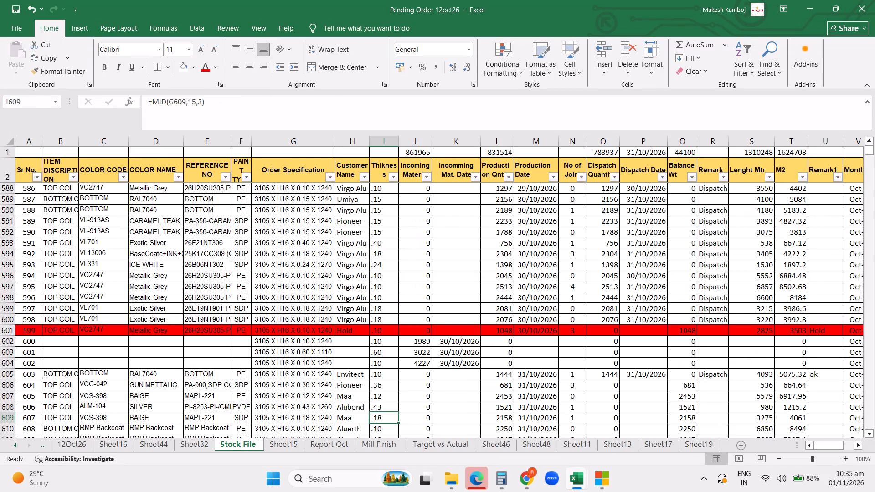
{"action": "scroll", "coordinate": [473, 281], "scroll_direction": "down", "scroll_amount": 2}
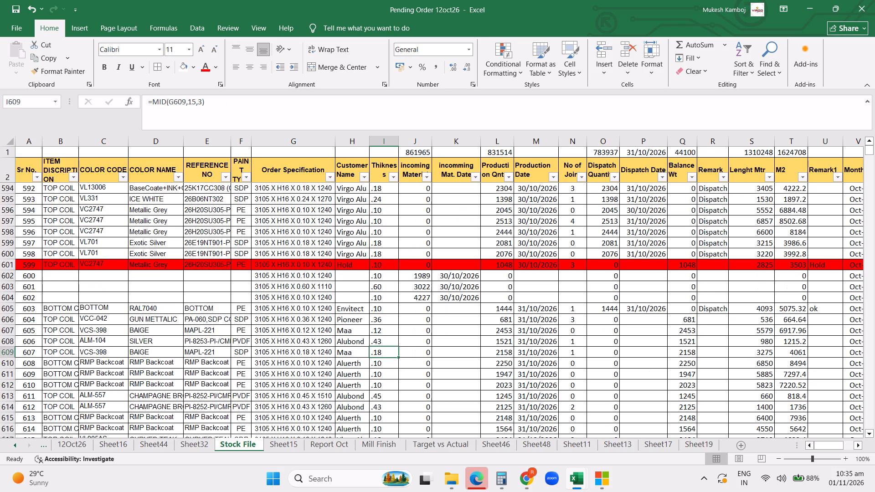
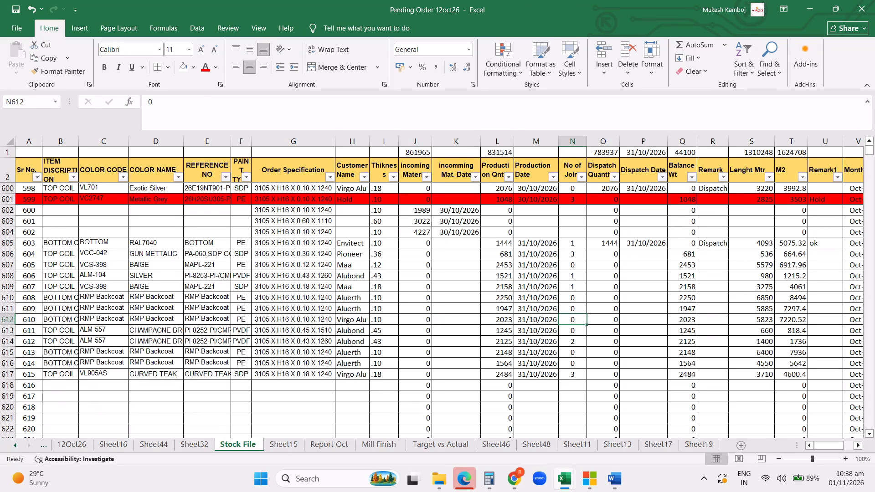
Record the dispatch of the Virgo coil in row 612 with dispatch date 31/10/2026, copied from the header row, and dispatch quantity 2023.
{"action": "left_click", "coordinate": [638, 149]}
{"action": "key", "text": "ctrl+c"}
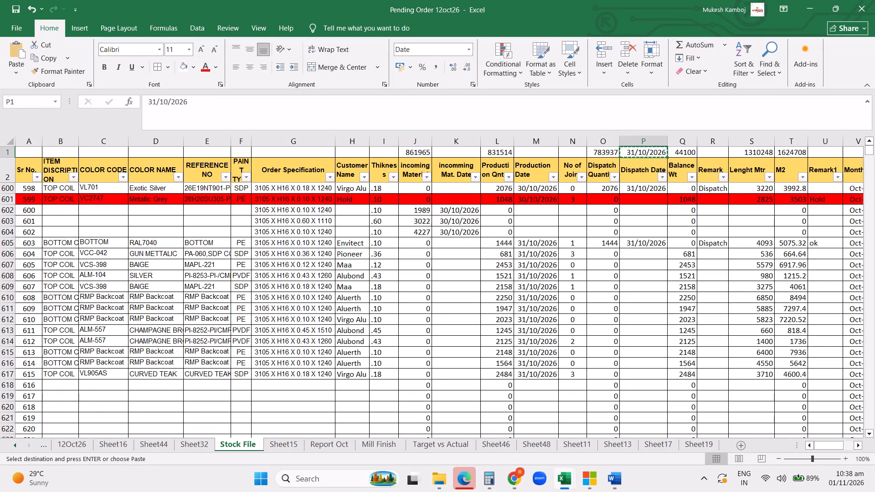
{"action": "left_click", "coordinate": [631, 318]}
{"action": "key", "text": "ctrl+v"}
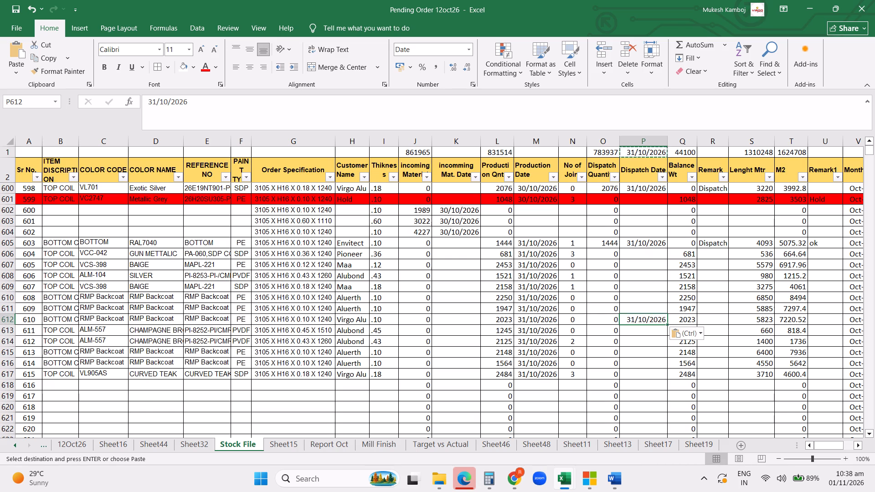
{"action": "left_click", "coordinate": [596, 321]}
{"action": "type", "text": "2023"}
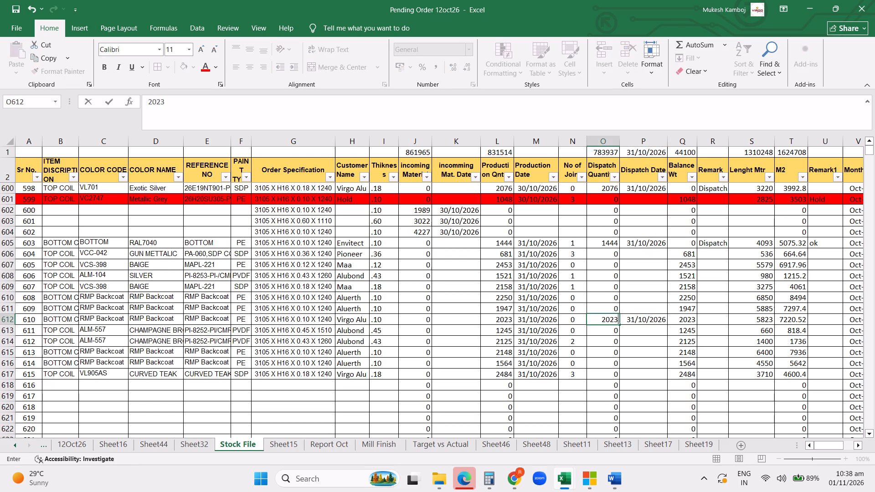
{"action": "key", "text": "Return"}
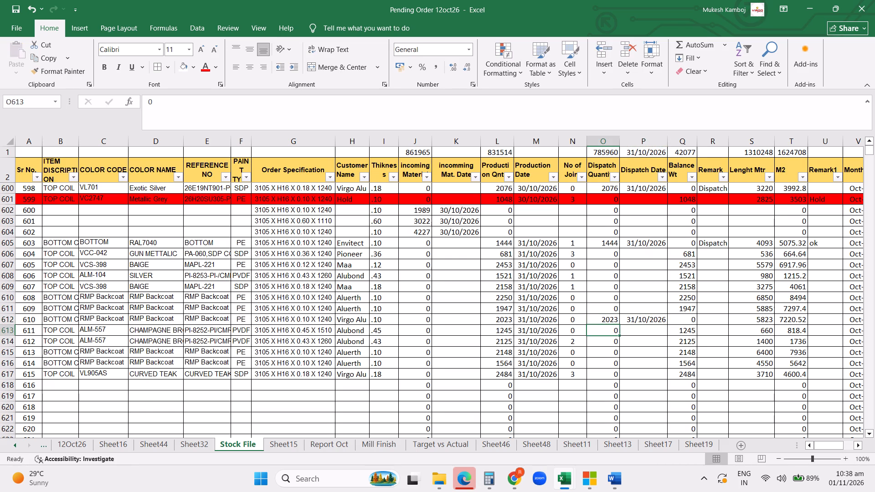
Filter the Stock File to show only BOTTOM COIL items with thickness .10.
{"action": "left_click", "coordinate": [75, 177]}
{"action": "left_click", "coordinate": [41, 307]}
{"action": "left_click", "coordinate": [37, 327]}
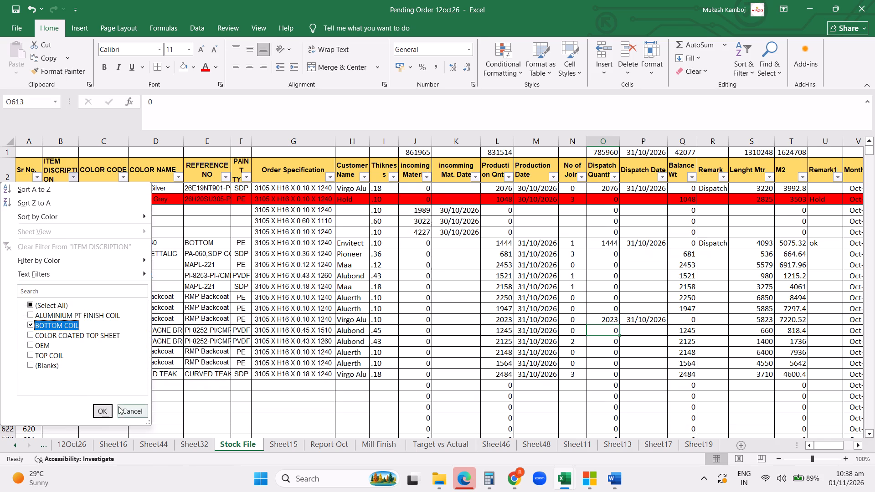
{"action": "left_click", "coordinate": [103, 408]}
{"action": "left_click", "coordinate": [389, 178]}
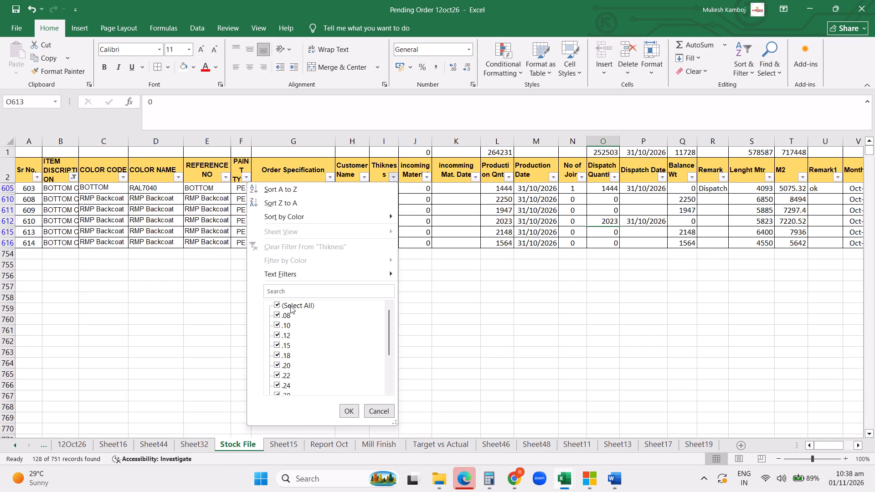
{"action": "left_click", "coordinate": [290, 306]}
{"action": "left_click", "coordinate": [288, 320]}
{"action": "left_click", "coordinate": [284, 315]}
{"action": "left_click", "coordinate": [284, 325]}
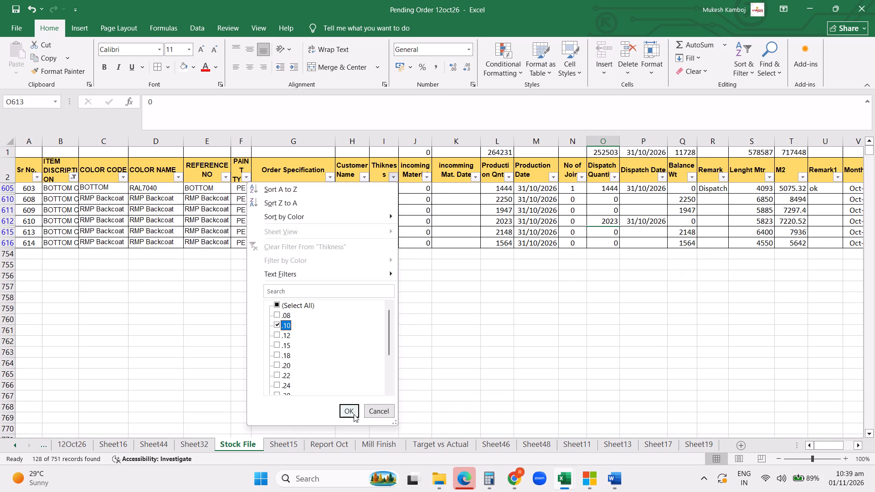
{"action": "left_click", "coordinate": [350, 409]}
{"action": "scroll", "coordinate": [623, 299], "scroll_direction": "up", "scroll_amount": 10}
Filter the dispatch quantity column to 0 to list only the undispatched coils.
{"action": "left_click", "coordinate": [612, 176]}
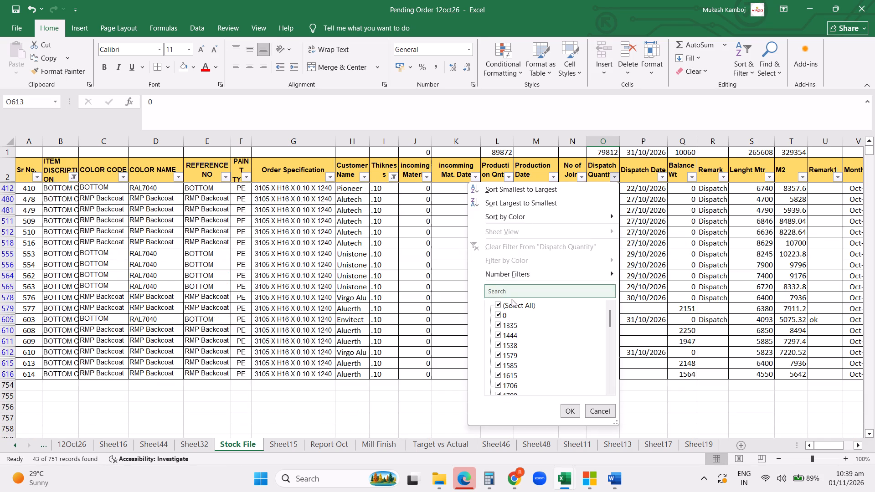
{"action": "left_click", "coordinate": [505, 304]}
{"action": "left_click", "coordinate": [499, 318]}
{"action": "left_click", "coordinate": [571, 413]}
{"action": "scroll", "coordinate": [583, 338], "scroll_direction": "up", "scroll_amount": 10}
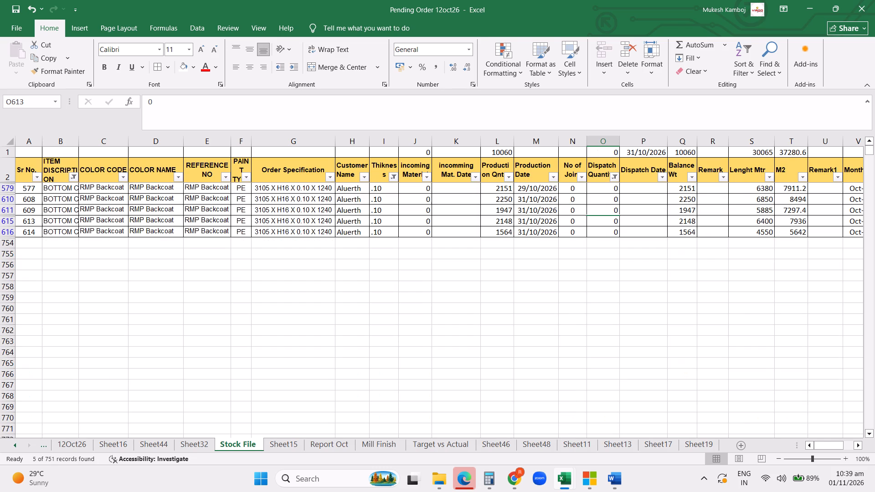
Check the total production quantity of the filtered undispatched .10 bottom coils.
{"action": "left_click", "coordinate": [419, 302]}
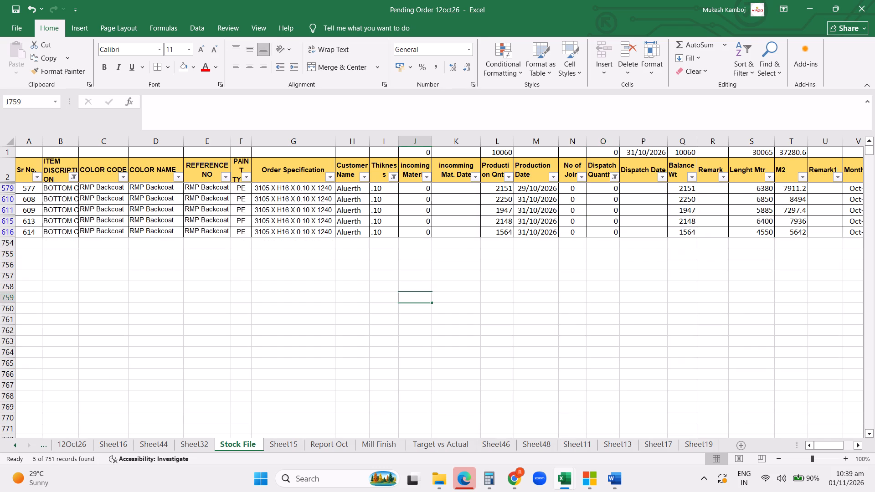
{"action": "left_click_drag", "start_coordinate": [492, 184], "coordinate": [494, 231]}
{"action": "left_click", "coordinate": [444, 318]}
{"action": "scroll", "coordinate": [444, 318], "scroll_direction": "up", "scroll_amount": 6}
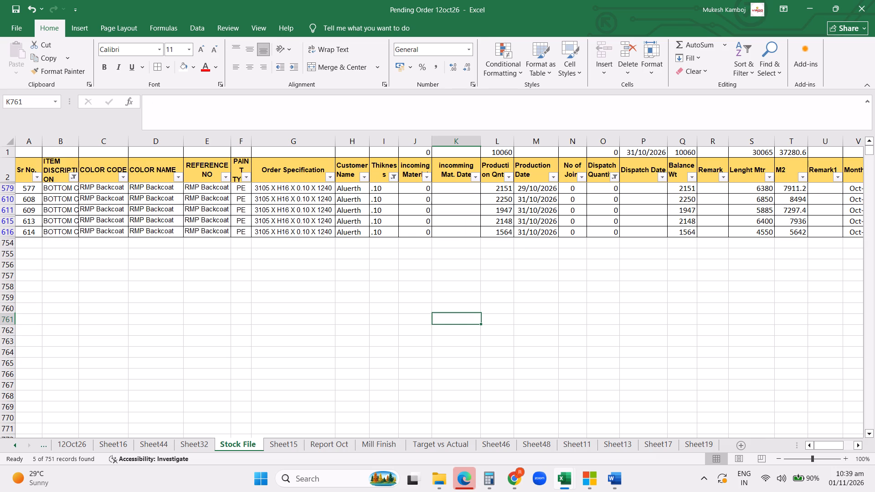
Clear the filter from the dispatch quantity column.
{"action": "left_click", "coordinate": [610, 176]}
{"action": "left_click", "coordinate": [536, 242]}
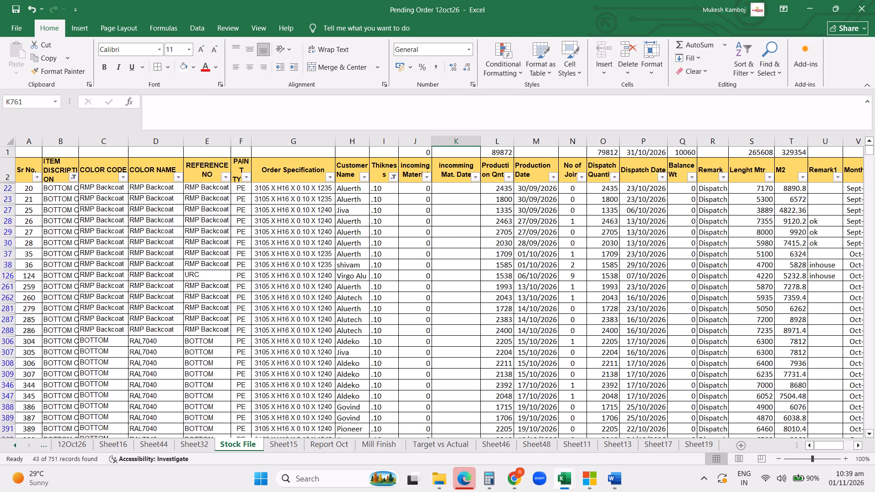
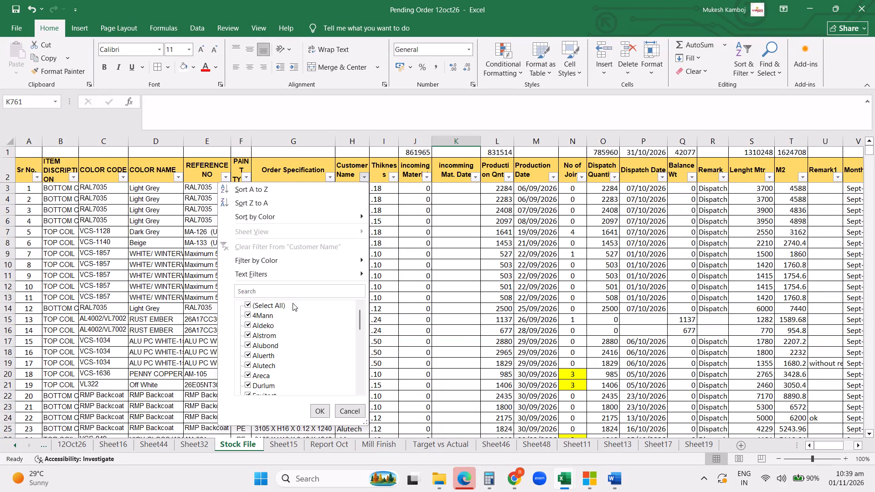
Filter the customer name column of the Stock File to show only Virgo Alu.
{"action": "left_click", "coordinate": [270, 303]}
{"action": "scroll", "coordinate": [274, 395], "scroll_direction": "down", "scroll_amount": 20}
{"action": "scroll", "coordinate": [274, 395], "scroll_direction": "down", "scroll_amount": 10}
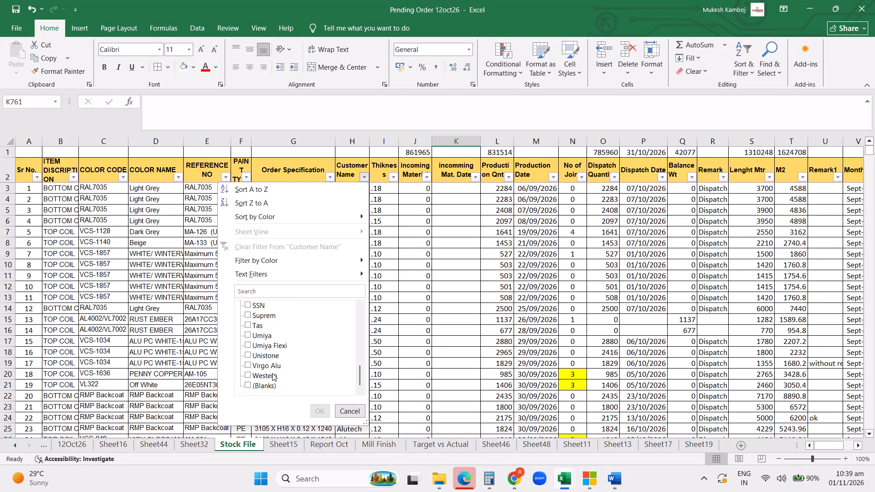
{"action": "left_click", "coordinate": [267, 368]}
{"action": "left_click", "coordinate": [318, 415]}
{"action": "scroll", "coordinate": [512, 287], "scroll_direction": "up", "scroll_amount": 4}
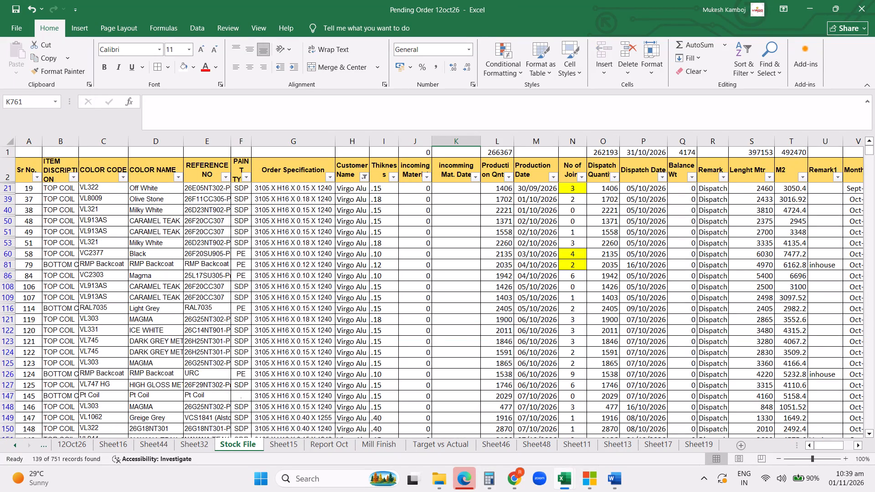
Filter the dispatch quantity column to 0 to list only Virgo Alu's undispatched coils.
{"action": "left_click", "coordinate": [614, 177]}
{"action": "left_click", "coordinate": [504, 303]}
{"action": "left_click", "coordinate": [501, 313]}
{"action": "left_click", "coordinate": [568, 410]}
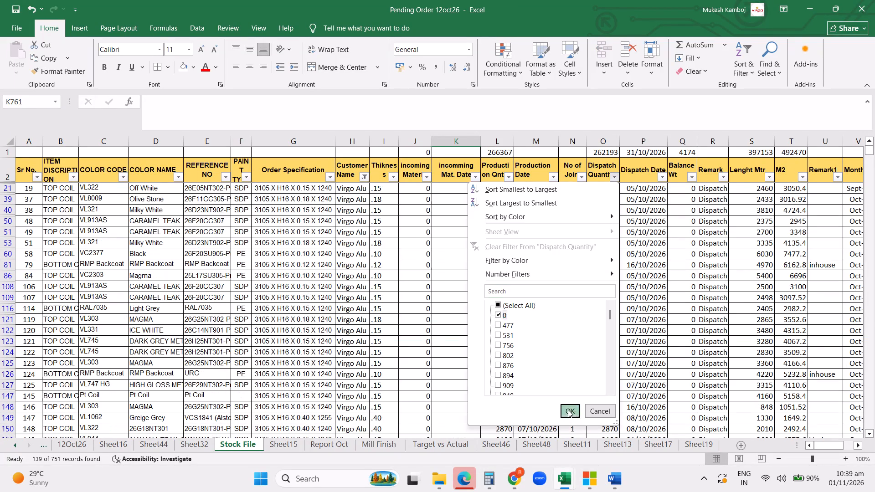
{"action": "scroll", "coordinate": [607, 328], "scroll_direction": "up", "scroll_amount": 7}
{"action": "scroll", "coordinate": [578, 205], "scroll_direction": "up", "scroll_amount": 9}
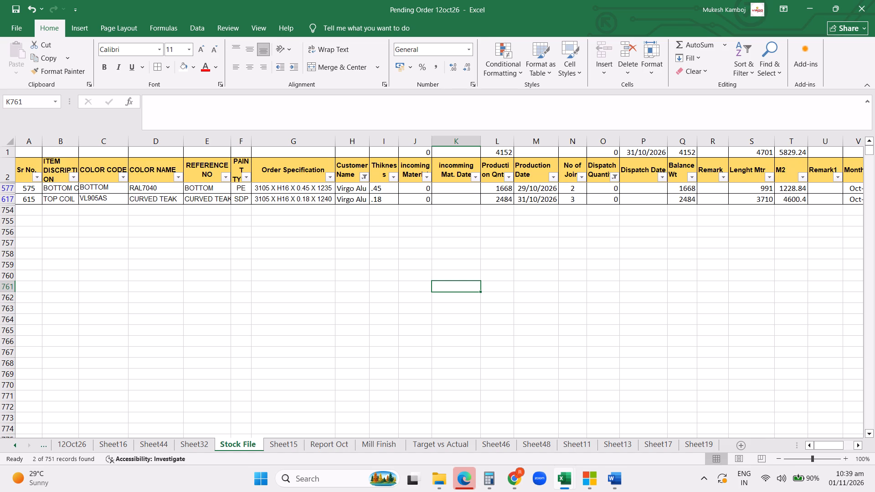
{"action": "left_click", "coordinate": [364, 179]}
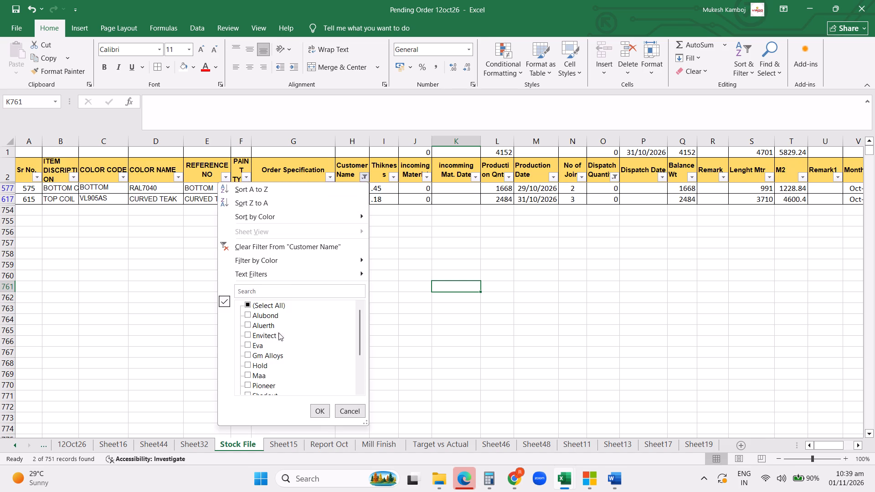
{"action": "scroll", "coordinate": [283, 354], "scroll_direction": "down", "scroll_amount": 1}
{"action": "left_click", "coordinate": [260, 339]}
{"action": "left_click", "coordinate": [319, 415]}
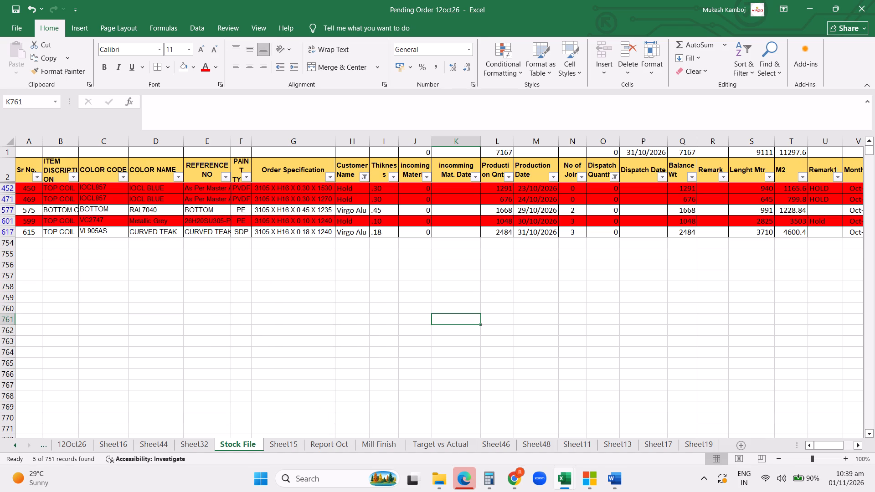
Enter a dispatch quantity of 1048 for the VC2747 Metallic Grey top coil on hold in row 601.
{"action": "left_click", "coordinate": [634, 222]}
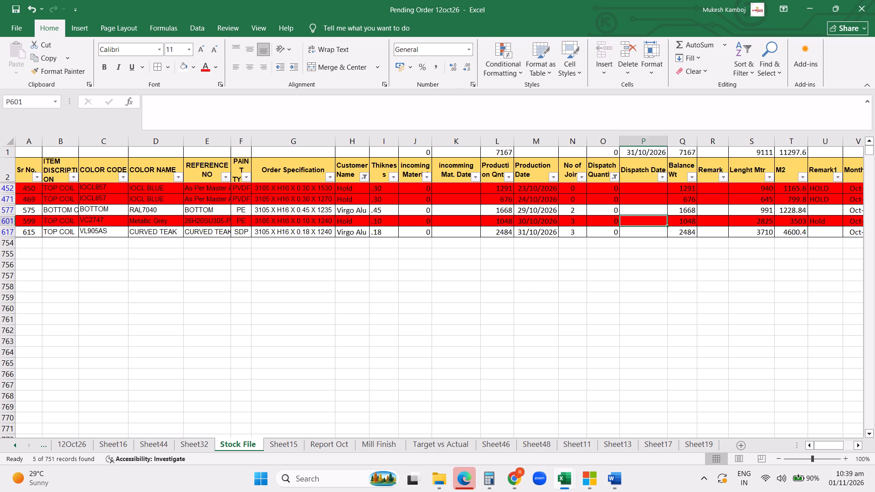
{"action": "key", "text": "Left"}
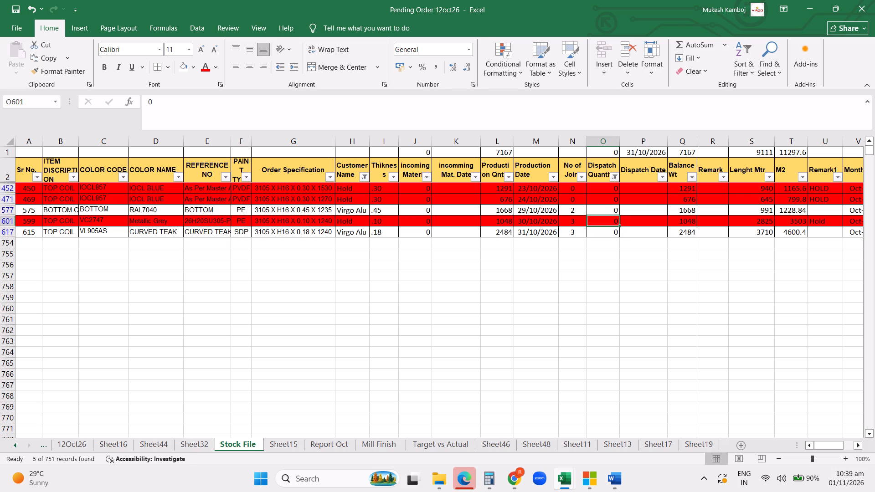
{"action": "type", "text": "1048"}
{"action": "key", "text": "Right"}
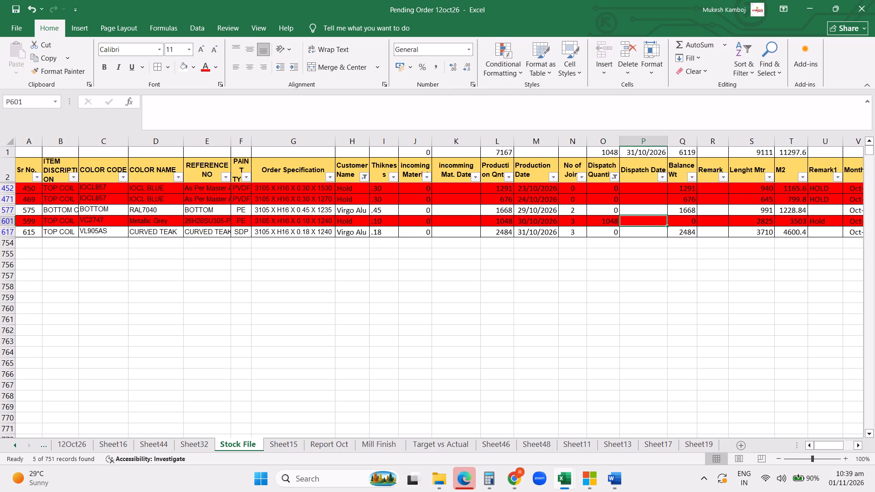
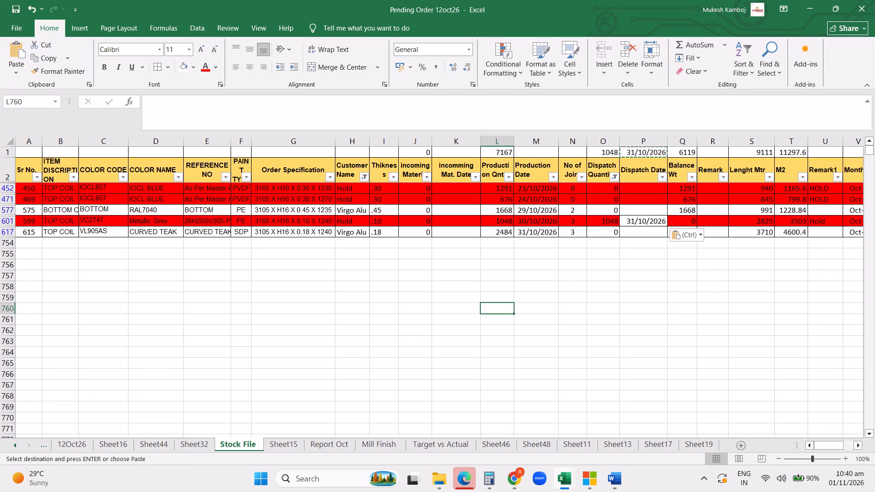
Change the customer name filter from Hold and Virgo Alu to show only Shadout coils.
{"action": "left_click", "coordinate": [366, 177]}
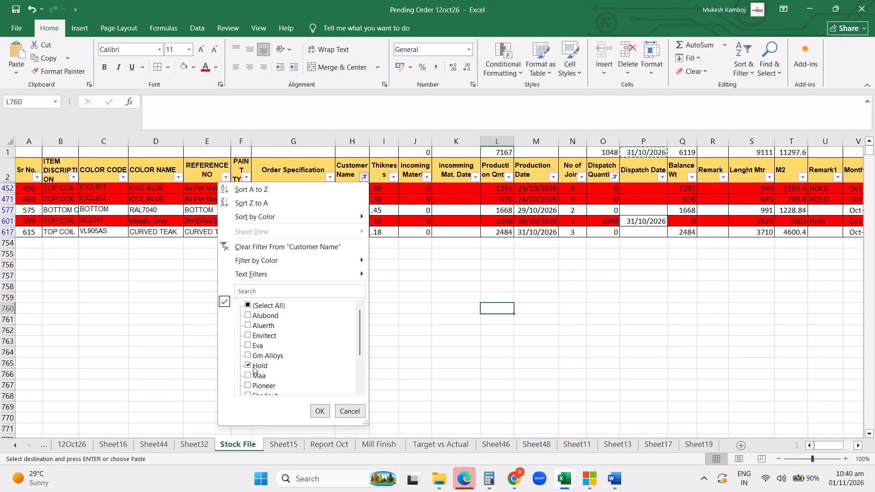
{"action": "left_click", "coordinate": [253, 366]}
{"action": "scroll", "coordinate": [290, 369], "scroll_direction": "down", "scroll_amount": 3}
{"action": "left_click", "coordinate": [265, 374]}
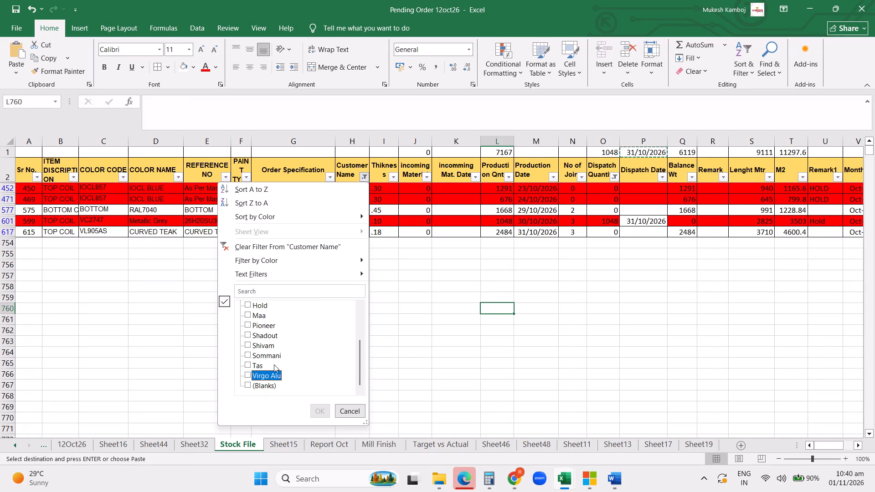
{"action": "left_click", "coordinate": [274, 336]}
{"action": "left_click", "coordinate": [313, 411]}
{"action": "scroll", "coordinate": [557, 329], "scroll_direction": "up", "scroll_amount": 5}
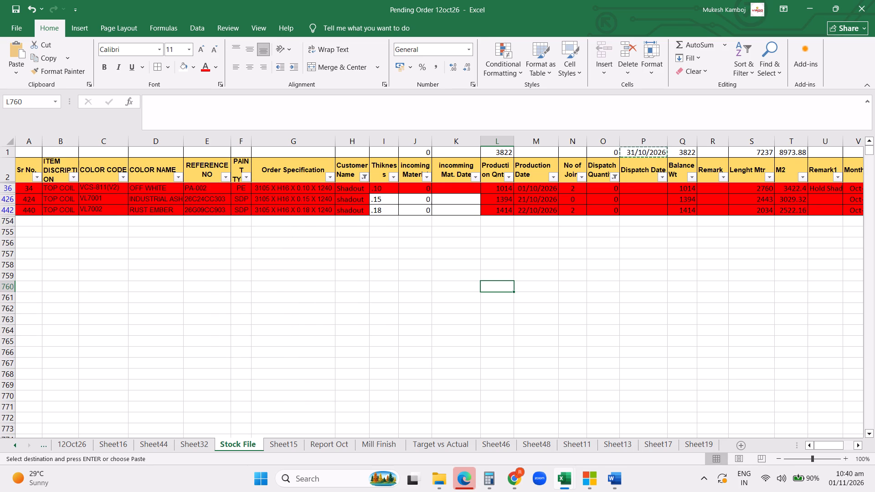
Record the VL7001 coil in row 426 with dispatch date 31/10/2026, dispatch quantity 1394 and the remark Dispatch.
{"action": "left_click", "coordinate": [637, 199]}
{"action": "key", "text": "ctrl+v"}
{"action": "left_click", "coordinate": [603, 201]}
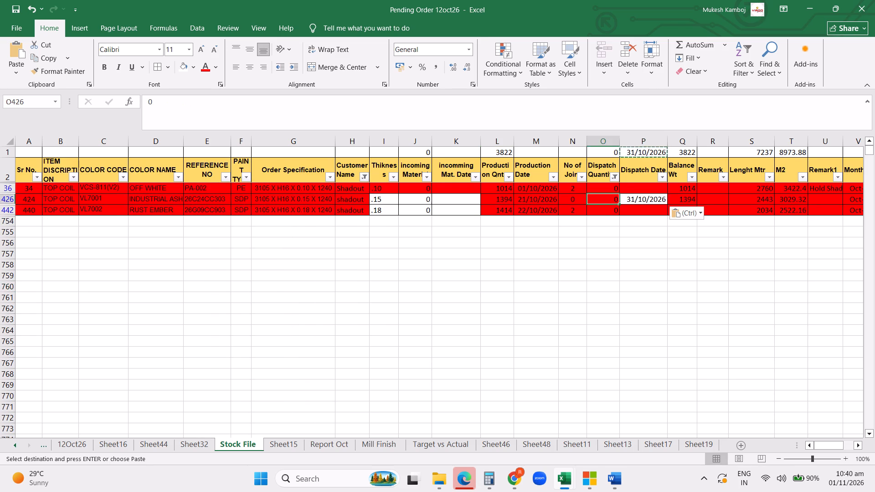
{"action": "type", "text": "1394"}
{"action": "key", "text": "Return"}
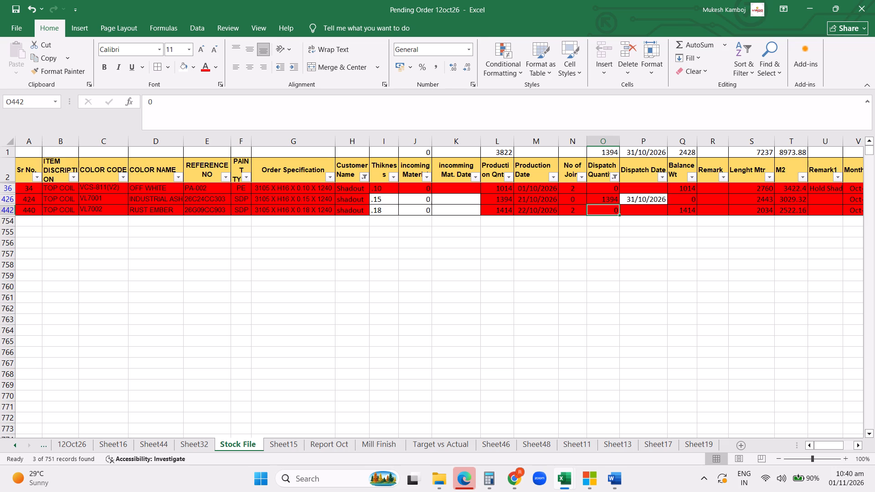
{"action": "left_click", "coordinate": [720, 205]}
{"action": "left_click", "coordinate": [713, 199]}
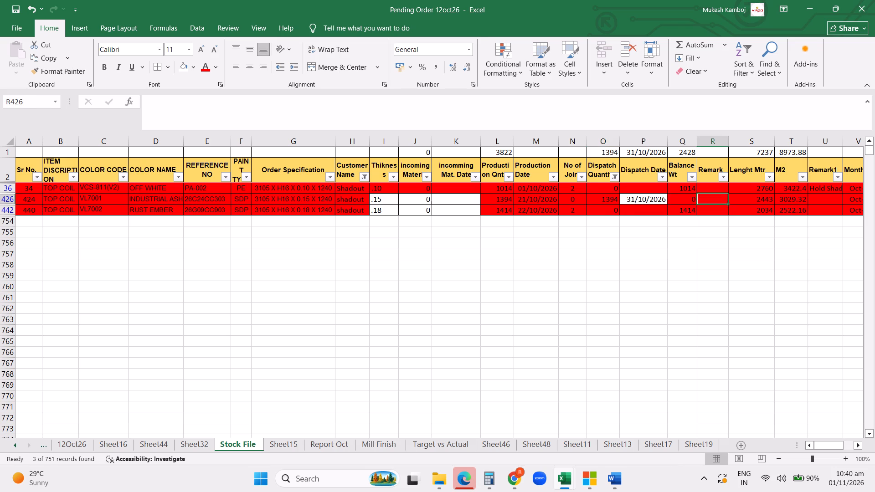
{"action": "key", "text": "d"}
{"action": "key", "text": "Down"}
{"action": "left_click", "coordinate": [612, 253]}
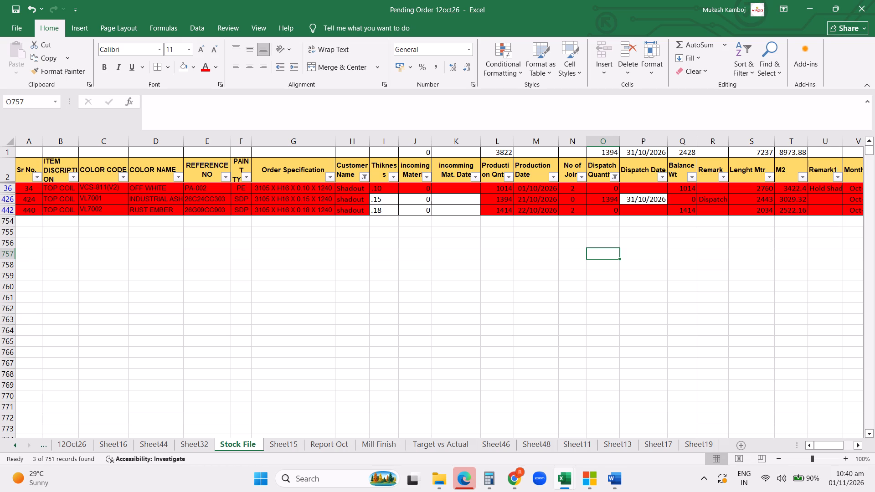
Clear the filter on the dispatch quantity column and open the customer name filter.
{"action": "left_click", "coordinate": [614, 178]}
{"action": "left_click", "coordinate": [536, 242]}
{"action": "left_click", "coordinate": [356, 177]}
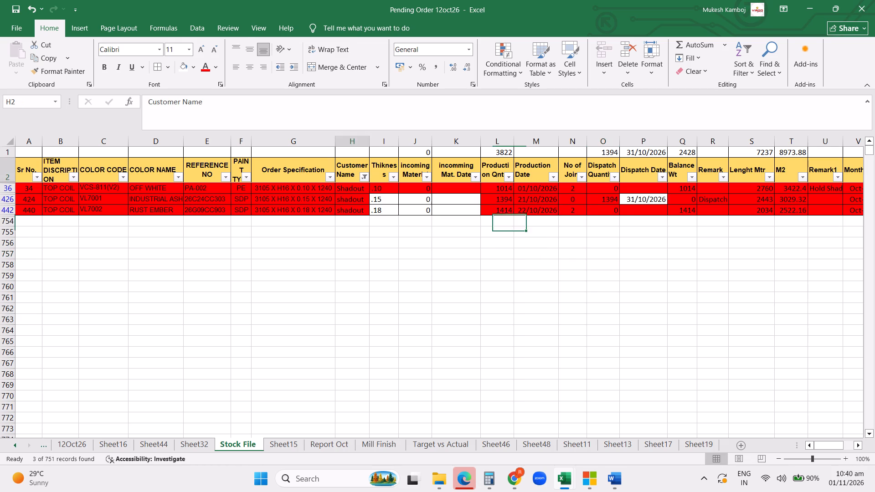
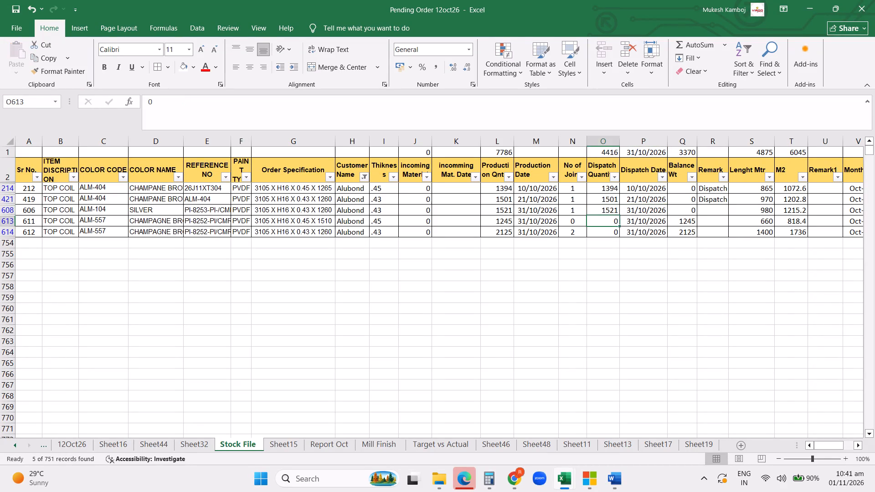
Enter dispatch quantities 1245 and 2125 for the two ALM-557 Alubond coils in rows 613 and 614.
{"action": "type", "text": "1245"}
{"action": "key", "text": "Return"}
{"action": "type", "text": "2125"}
{"action": "key", "text": "Right"}
Copy the Dispatch remark from row 421 to the Alubond coils in rows 608, 613 and 614.
{"action": "left_click", "coordinate": [714, 203]}
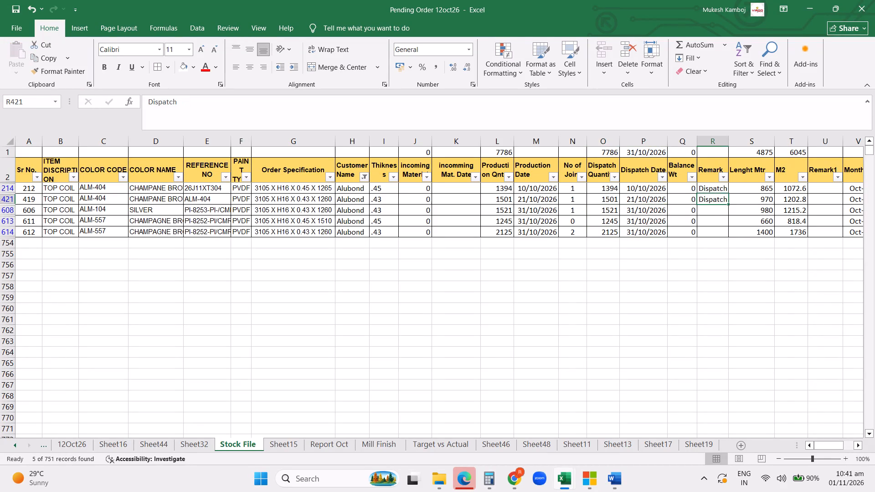
{"action": "key", "text": "ctrl+c"}
{"action": "left_click_drag", "start_coordinate": [714, 212], "coordinate": [713, 235]}
{"action": "key", "text": "Return"}
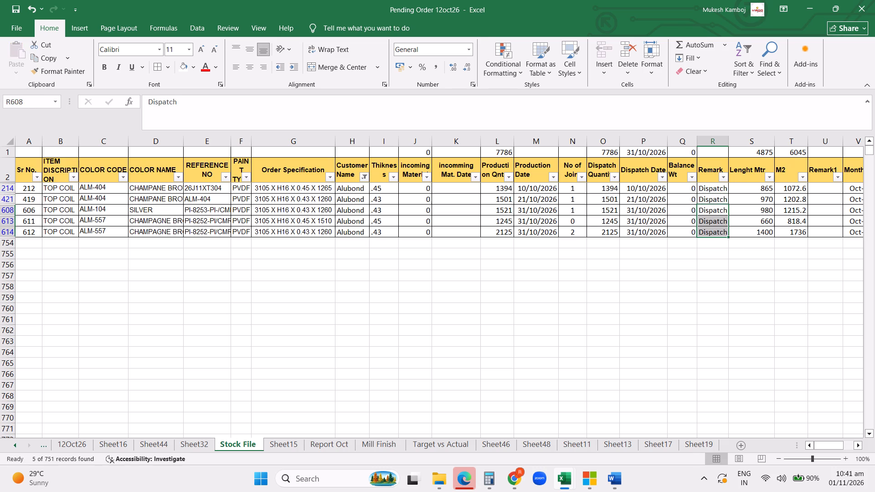
{"action": "left_click", "coordinate": [548, 275]}
Open the customer name filter.
{"action": "left_click", "coordinate": [368, 176]}
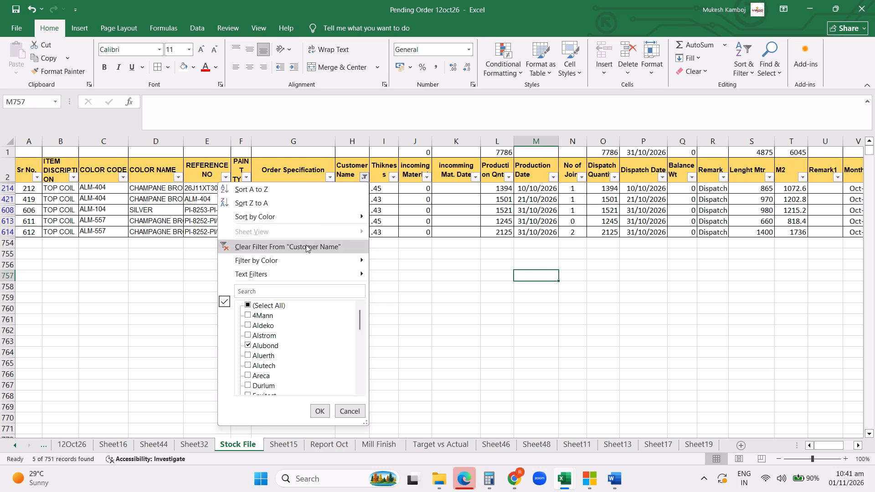
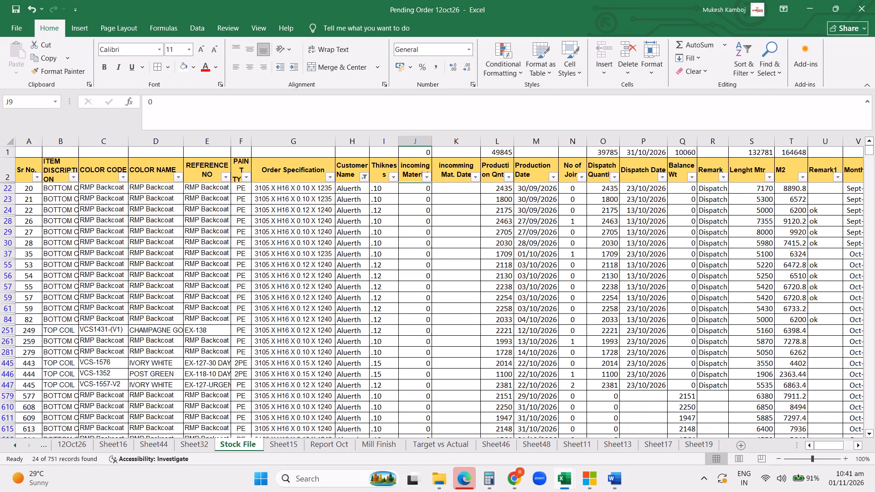
Filter the dispatch quantity column to show only the Aluerth coils with a dispatch quantity of 0.
{"action": "left_click", "coordinate": [616, 176]}
{"action": "left_click", "coordinate": [510, 305]}
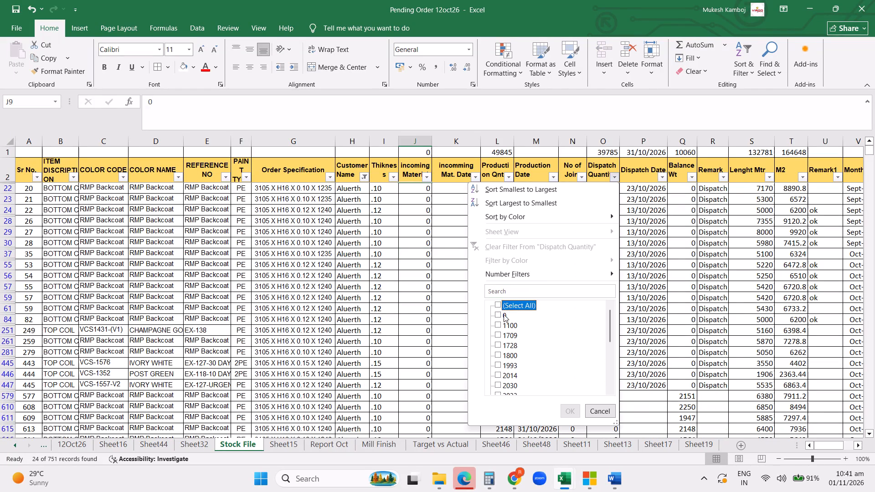
{"action": "left_click", "coordinate": [504, 315]}
{"action": "left_click", "coordinate": [563, 410]}
{"action": "scroll", "coordinate": [631, 289], "scroll_direction": "up", "scroll_amount": 10}
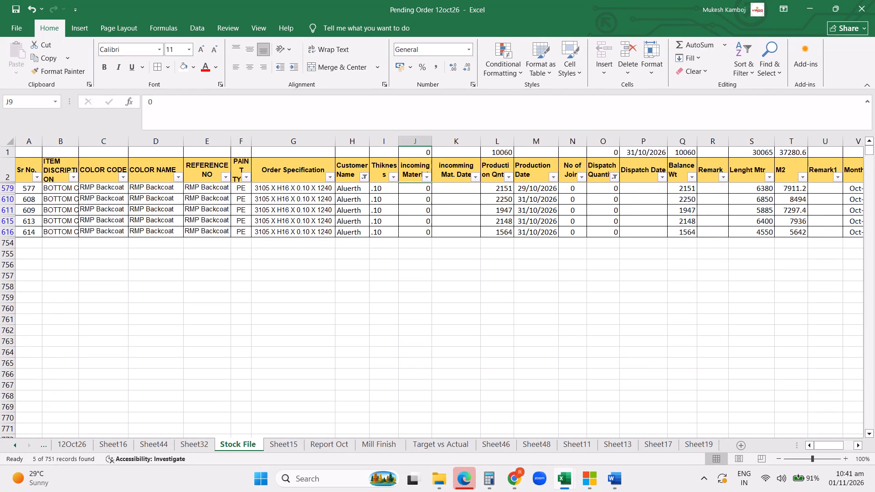
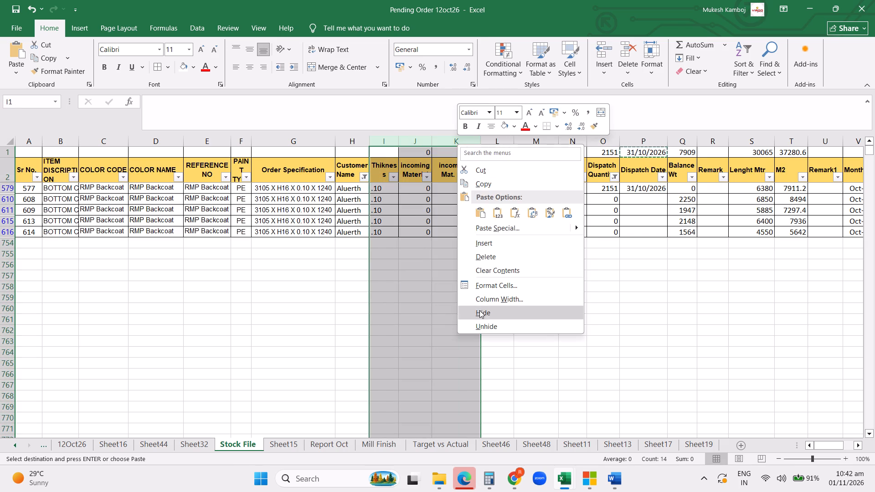
Hide columns I to K, from Thickness through the incoming material columns, in the Stock File sheet.
{"action": "left_click", "coordinate": [412, 306]}
{"action": "left_click", "coordinate": [350, 262]}
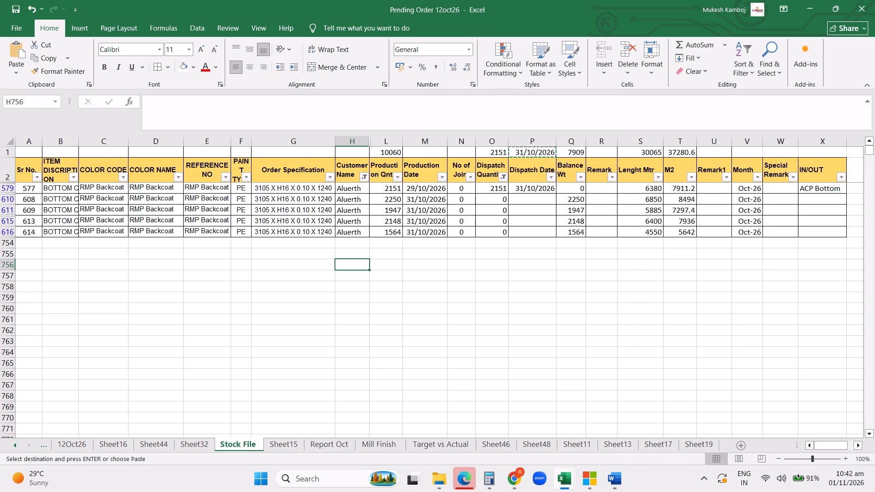
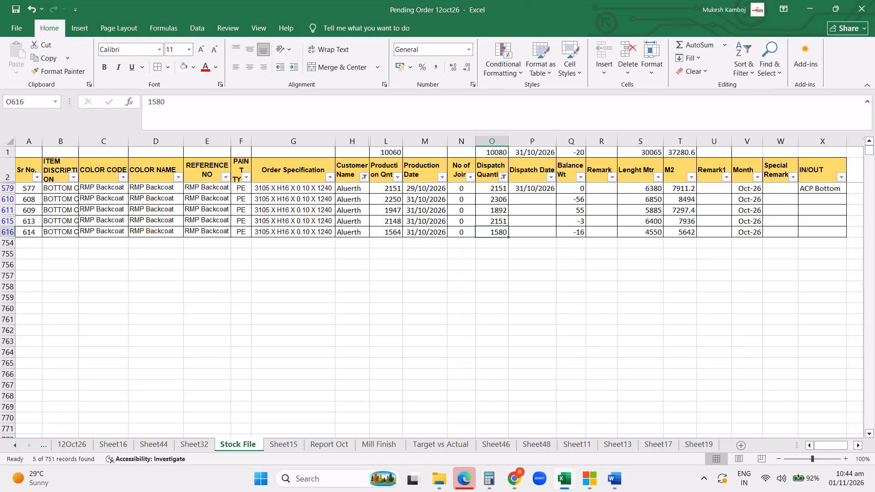
Check the balance weights and the summed dispatch quantities of the filtered Aluerth bottom coils in rows 579 to 616.
{"action": "left_click_drag", "start_coordinate": [573, 198], "coordinate": [574, 235]}
{"action": "left_click", "coordinate": [611, 343]}
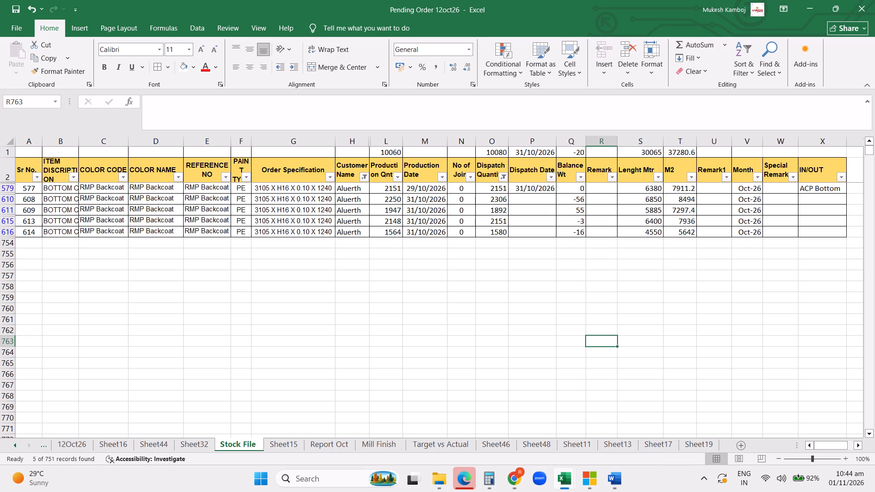
{"action": "left_click_drag", "start_coordinate": [487, 189], "coordinate": [488, 228]}
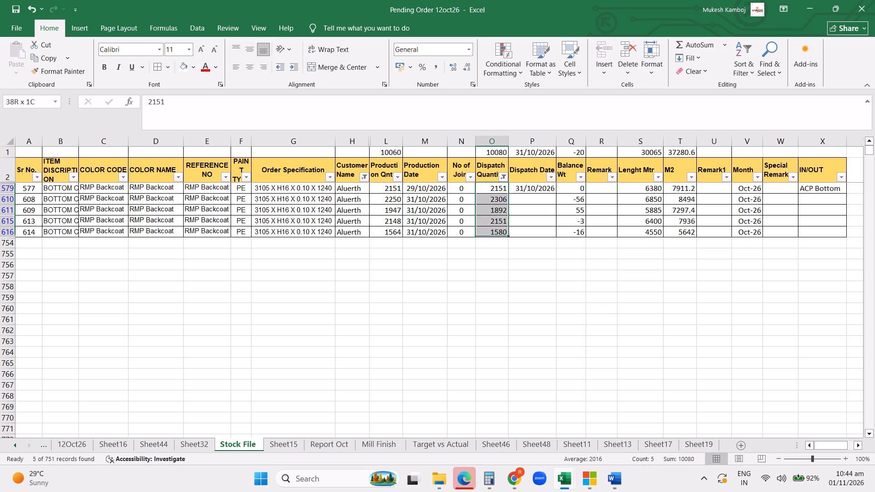
{"action": "left_click_drag", "start_coordinate": [488, 228], "coordinate": [489, 231]}
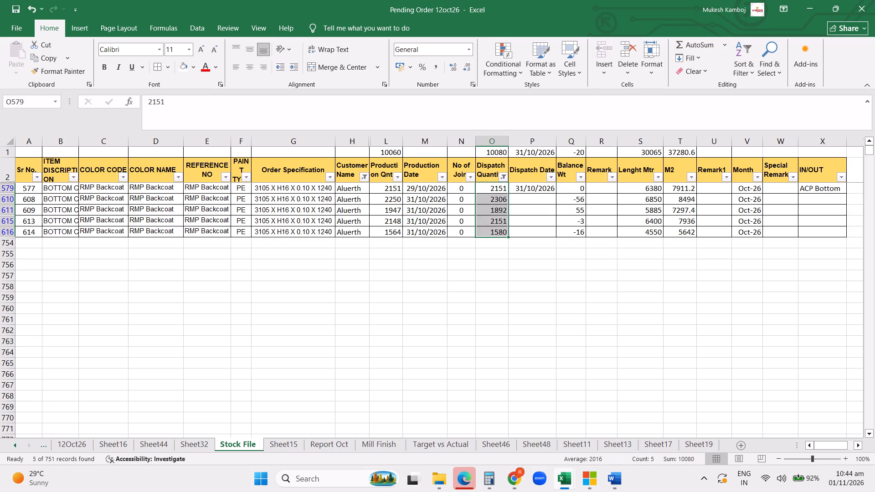
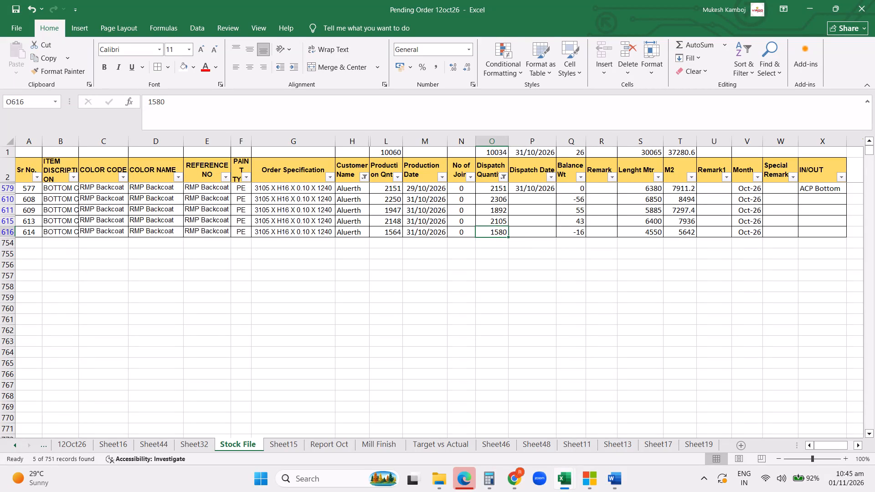
Check the balance weights of the Aluerth bottom coils in rows 610 to 616 and the dispatch quantity in row 611.
{"action": "left_click_drag", "start_coordinate": [575, 200], "coordinate": [574, 233]}
{"action": "left_click", "coordinate": [628, 264]}
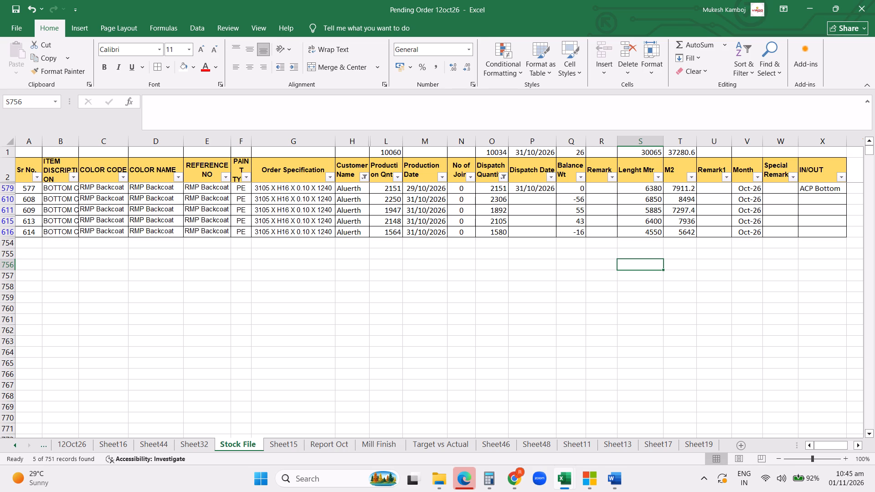
{"action": "left_click", "coordinate": [489, 210]}
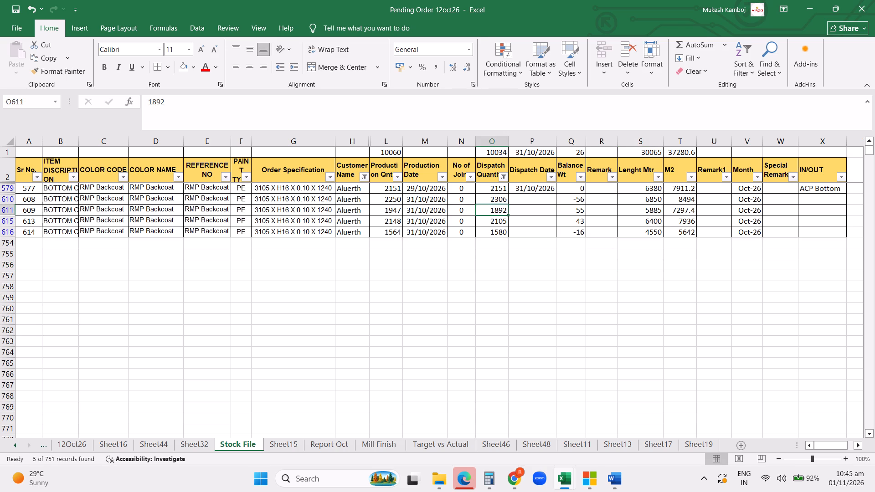
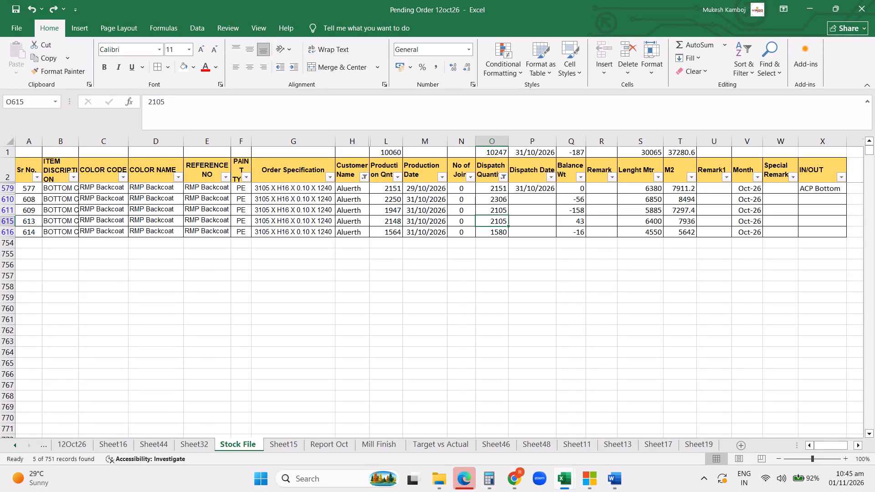
Undo the last change to the Aluerth dispatch quantity in row 611.
{"action": "key", "text": "ctrl+z"}
{"action": "left_click", "coordinate": [617, 291]}
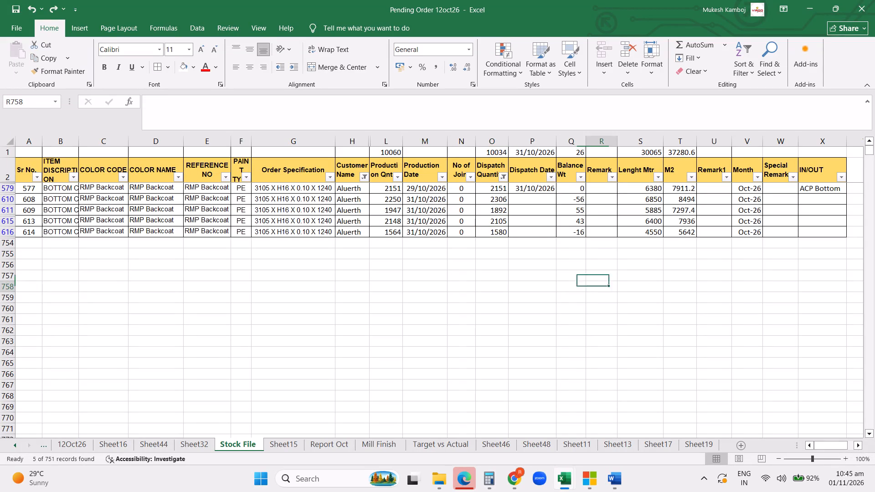
Copy the dispatch date 31/10/2026 from row 579 to the Aluerth bottom coils in rows 610, 611, 615 and 616.
{"action": "left_click", "coordinate": [514, 266]}
{"action": "left_click", "coordinate": [529, 189]}
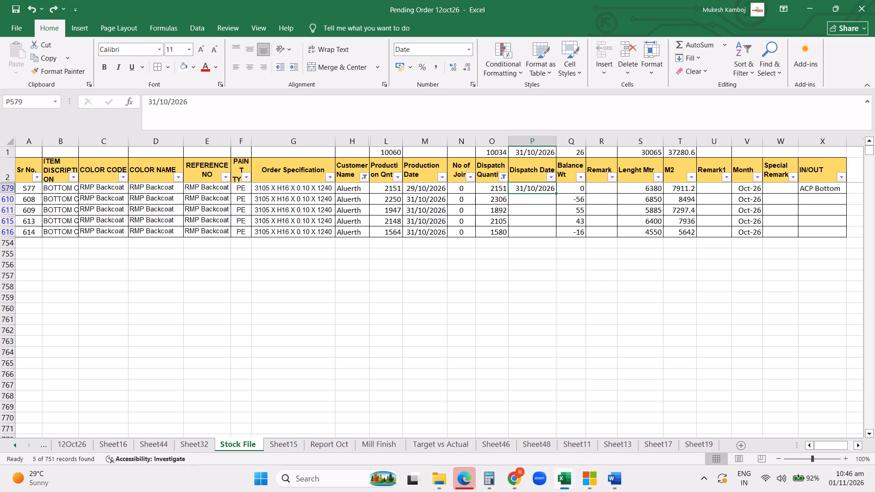
{"action": "key", "text": "ctrl+c"}
{"action": "left_click_drag", "start_coordinate": [525, 199], "coordinate": [523, 231]}
{"action": "key", "text": "Return"}
{"action": "left_click", "coordinate": [558, 308]}
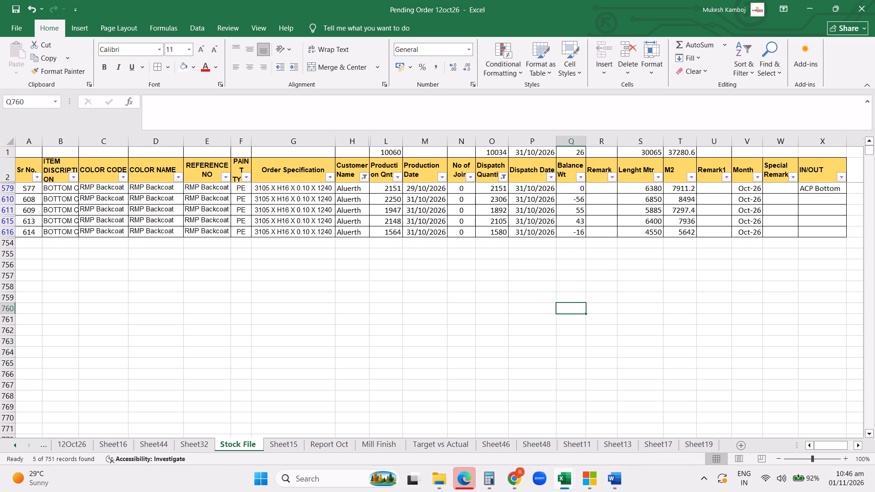
Clear the Dispatch Quantity filter while keeping the list filtered to the customer Aluerth.
{"action": "left_click", "coordinate": [502, 175]}
{"action": "left_click", "coordinate": [422, 248]}
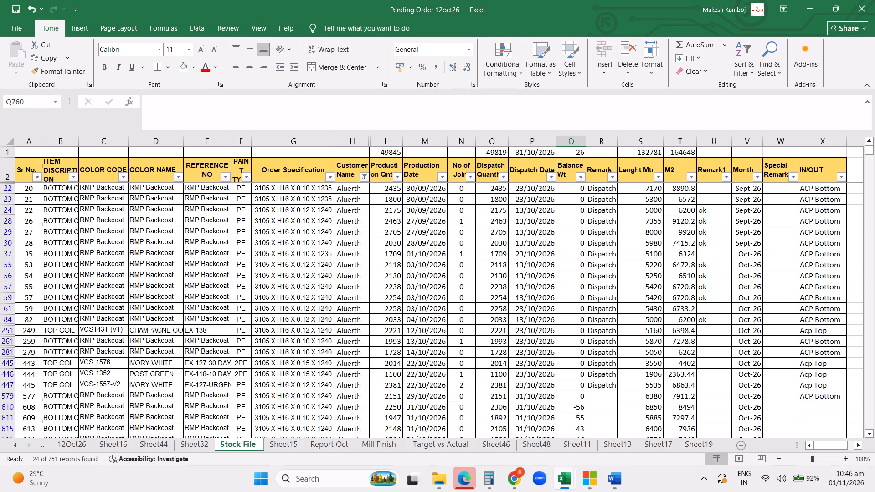
Filter the Stock File's Customer Name column by searching for "ma" and keeping only Maa selected.
{"action": "left_click", "coordinate": [363, 175]}
{"action": "left_click", "coordinate": [258, 293]}
{"action": "type", "text": "ma"}
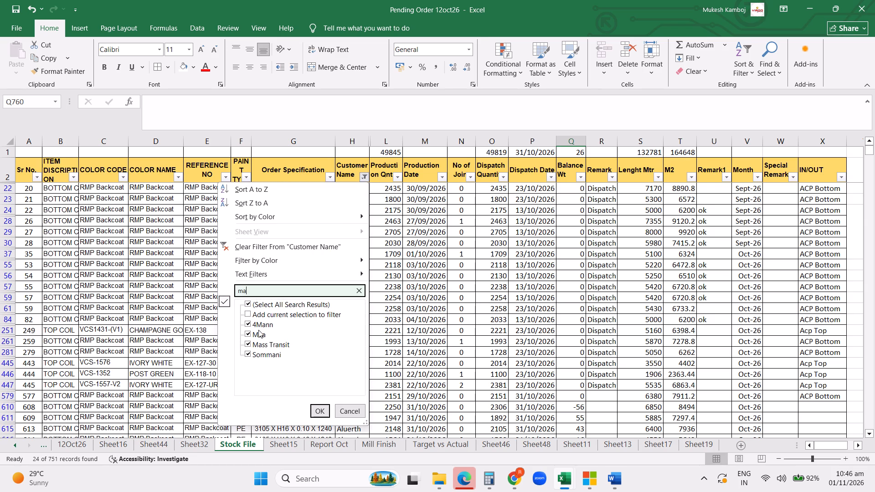
{"action": "left_click", "coordinate": [259, 329]}
{"action": "left_click", "coordinate": [262, 325]}
{"action": "left_click", "coordinate": [261, 345]}
{"action": "left_click", "coordinate": [261, 355]}
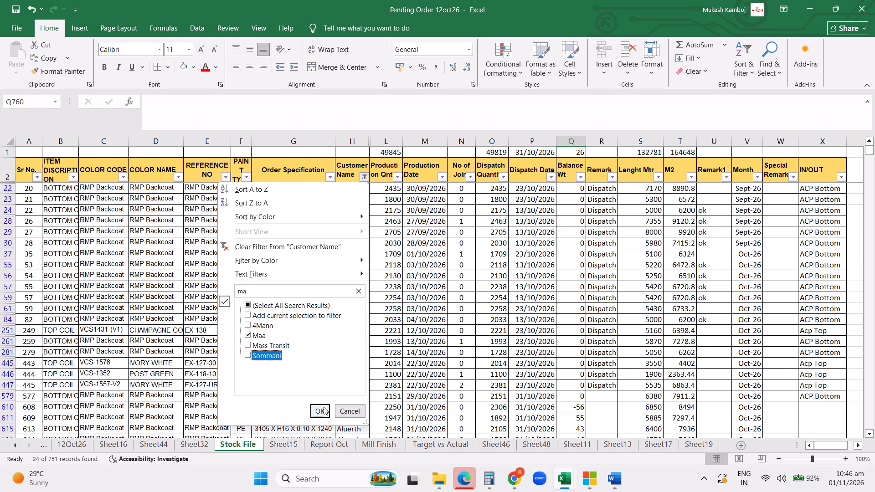
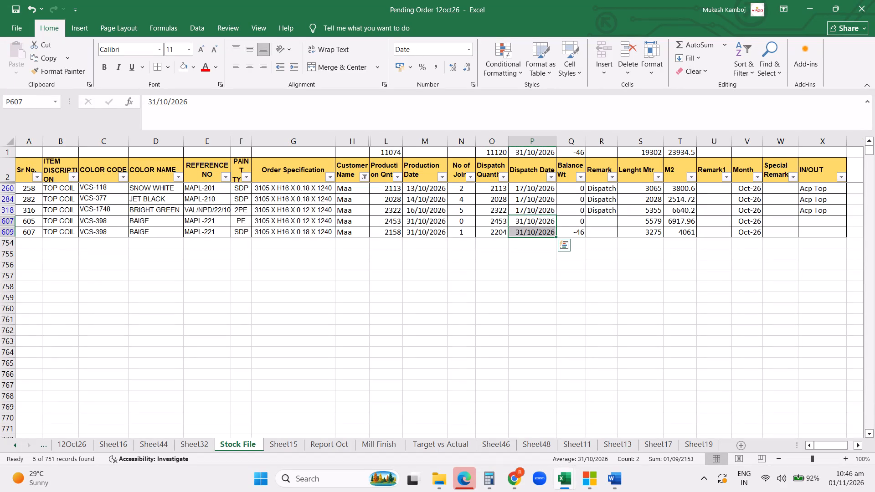
Copy the Dispatch remark into the Remark cells of the two Maa rows dated 31/10/2026.
{"action": "left_click", "coordinate": [603, 208]}
{"action": "key", "text": "ctrl+c"}
{"action": "left_click", "coordinate": [594, 222]}
{"action": "key", "text": "ctrl+v"}
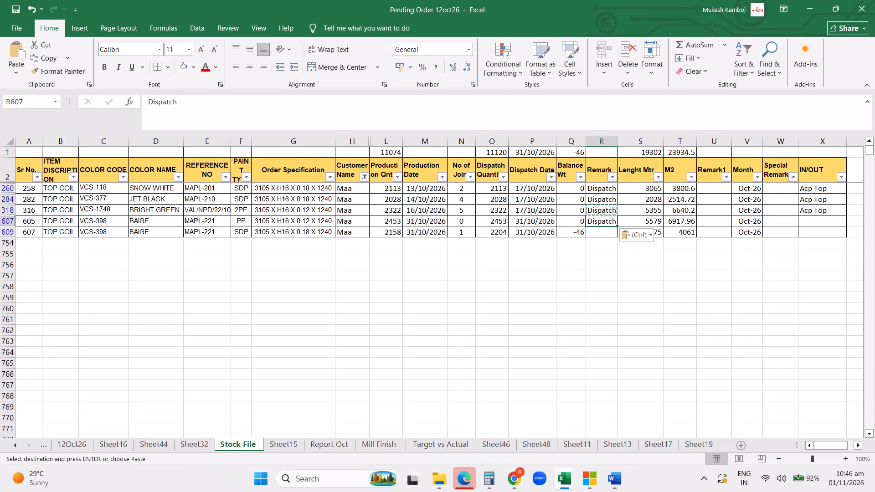
{"action": "left_click", "coordinate": [595, 232]}
{"action": "key", "text": "ctrl+v"}
{"action": "left_click", "coordinate": [566, 298]}
{"action": "left_click", "coordinate": [368, 294]}
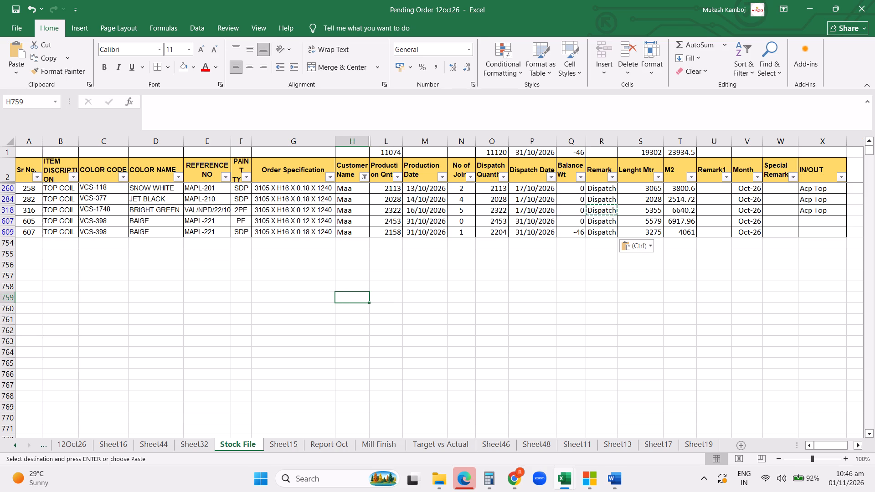
Clear the Customer Name filter on the Stock File sheet.
{"action": "left_click", "coordinate": [364, 177]}
{"action": "left_click", "coordinate": [302, 246]}
{"action": "left_click", "coordinate": [459, 264]}
{"action": "scroll", "coordinate": [649, 237], "scroll_direction": "up", "scroll_amount": 3}
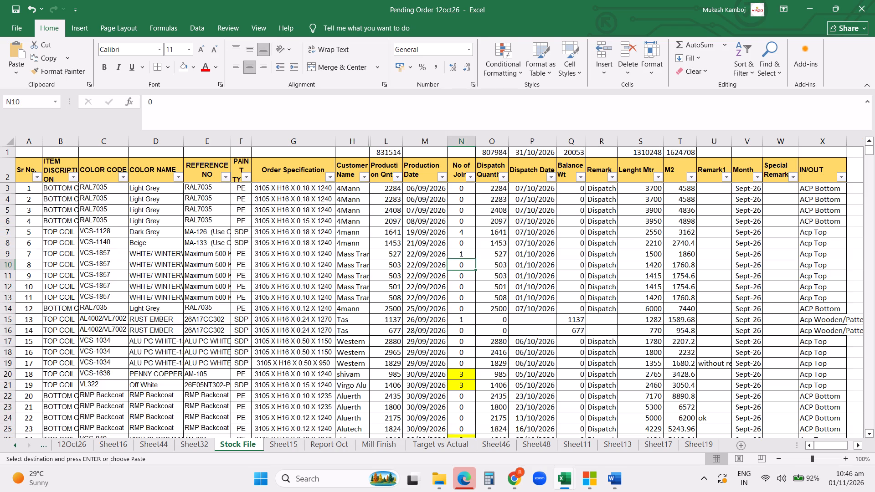
{"action": "scroll", "coordinate": [694, 236], "scroll_direction": "up", "scroll_amount": 1}
Filter the Special Remark column to blanks only, excluding HSRP, OEM and SSN.
{"action": "left_click", "coordinate": [770, 260]}
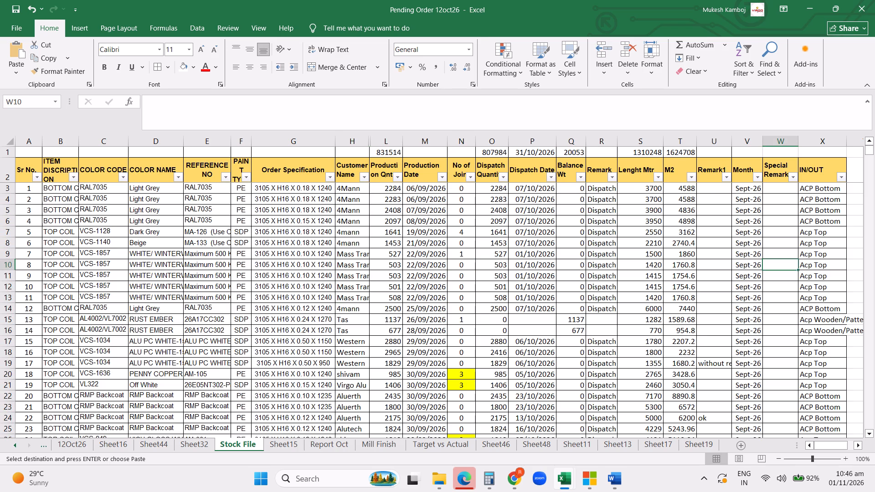
{"action": "left_click", "coordinate": [790, 179]}
{"action": "left_click", "coordinate": [685, 313]}
{"action": "left_click", "coordinate": [687, 323]}
{"action": "left_click", "coordinate": [686, 335]}
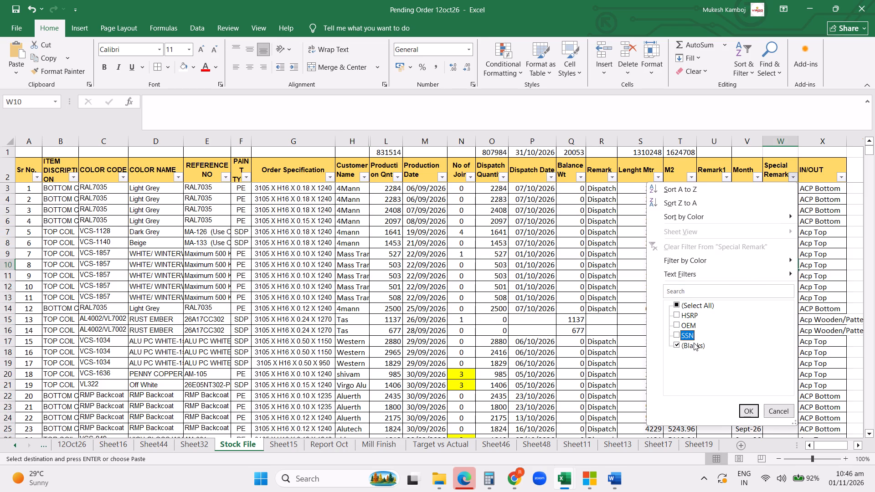
{"action": "left_click", "coordinate": [746, 412]}
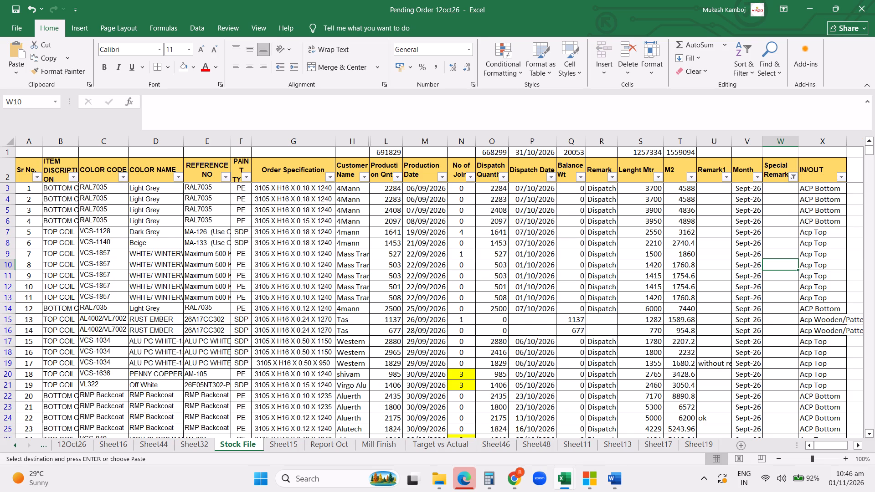
{"action": "left_click", "coordinate": [793, 178]}
{"action": "left_click_drag", "start_coordinate": [479, 272], "coordinate": [484, 270]}
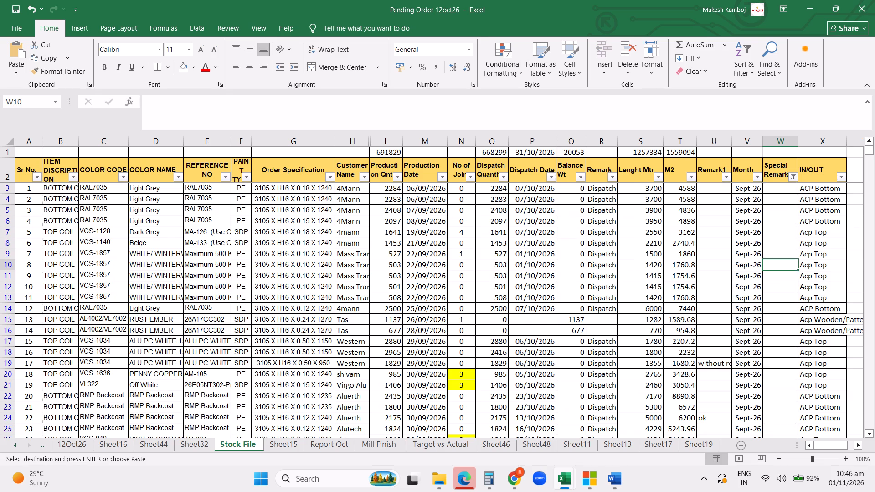
Filter the Balance Wt column to exclude blank cells.
{"action": "left_click", "coordinate": [578, 178]}
{"action": "scroll", "coordinate": [477, 386], "scroll_direction": "down", "scroll_amount": 11}
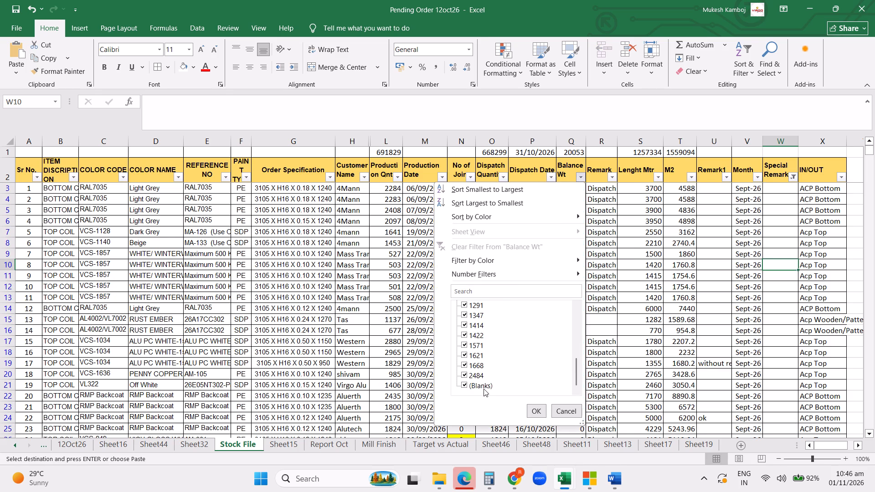
{"action": "scroll", "coordinate": [484, 389], "scroll_direction": "down", "scroll_amount": 2}
{"action": "left_click", "coordinate": [482, 385]}
{"action": "left_click", "coordinate": [535, 411]}
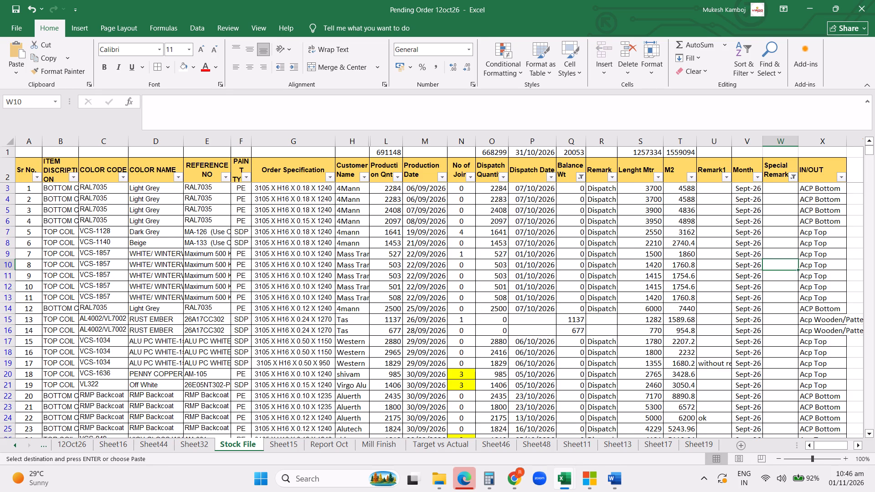
Exclude the balances -56, -46, -16, 0, 22, 43 and 55 from the Balance Wt filter.
{"action": "left_click", "coordinate": [580, 177]}
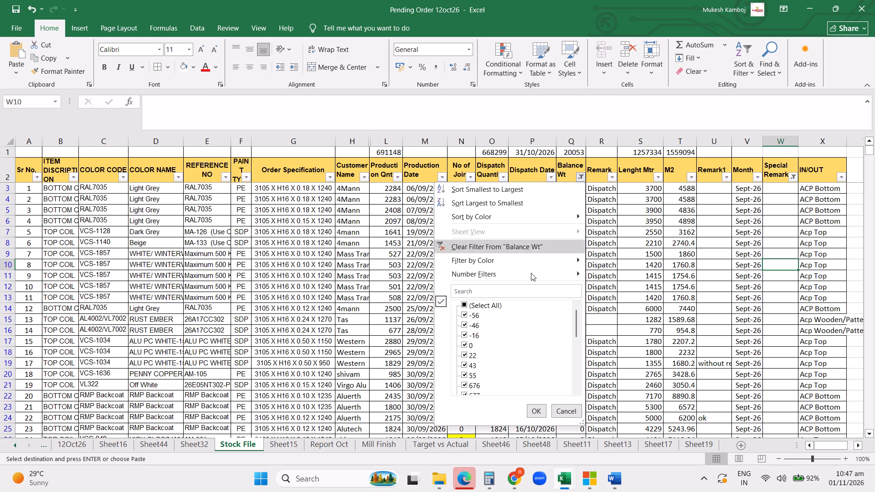
{"action": "left_click", "coordinate": [469, 344]}
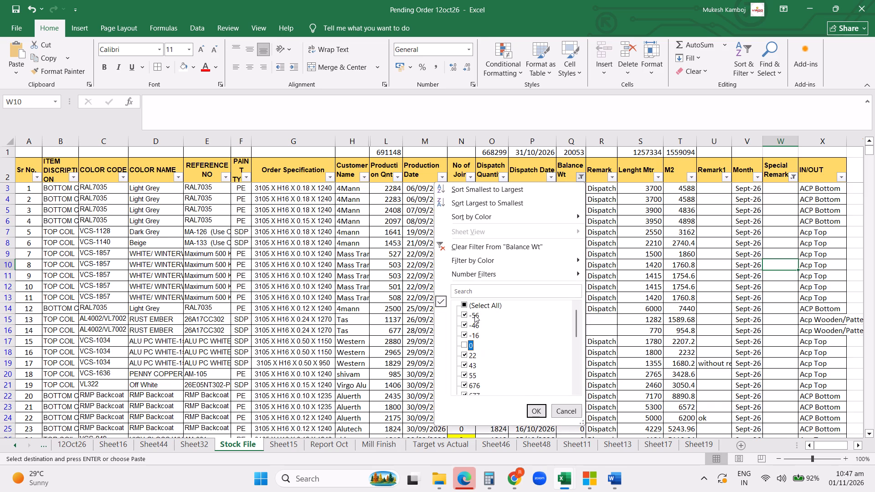
{"action": "left_click", "coordinate": [474, 315]}
{"action": "left_click", "coordinate": [473, 323]}
{"action": "left_click", "coordinate": [473, 336]}
{"action": "left_click", "coordinate": [473, 325]}
{"action": "left_click", "coordinate": [470, 355]}
{"action": "left_click", "coordinate": [473, 363]}
{"action": "left_click", "coordinate": [472, 376]}
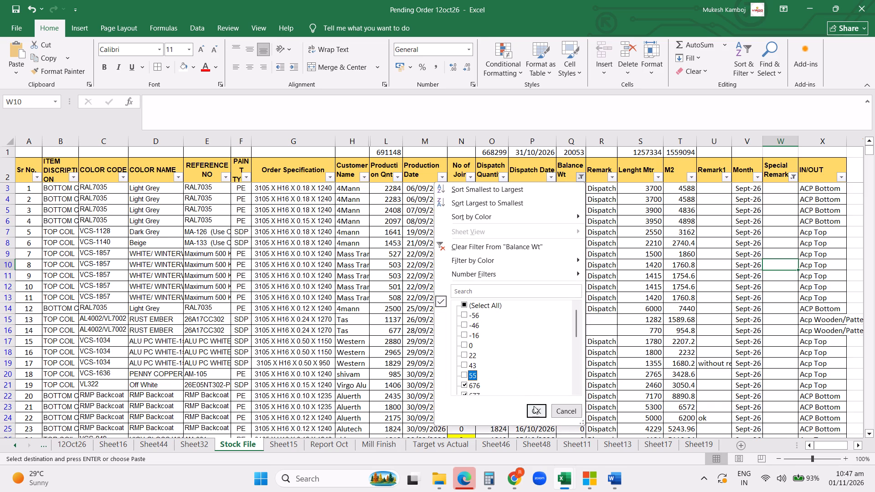
{"action": "left_click", "coordinate": [536, 410]}
{"action": "left_click", "coordinate": [479, 340]}
{"action": "scroll", "coordinate": [468, 349], "scroll_direction": "up", "scroll_amount": 11}
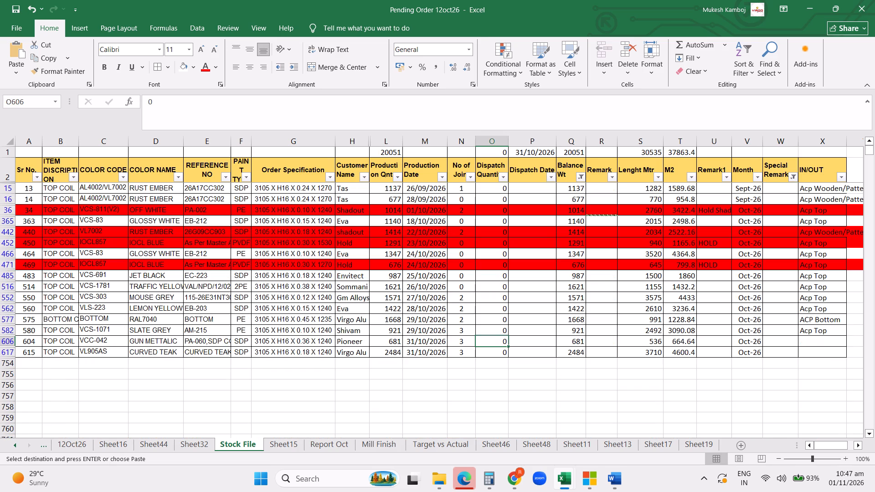
{"action": "left_click", "coordinate": [512, 367]}
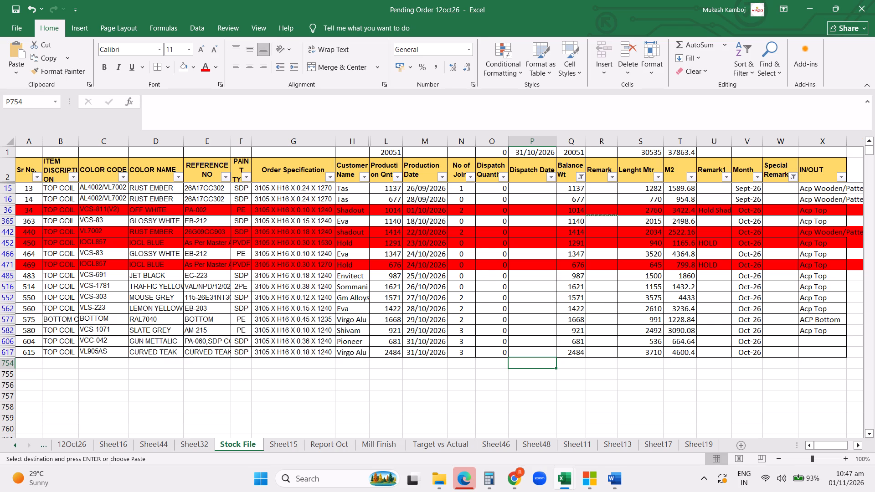
Enter the Pioneer row's dispatch, copying 31/10/2026 from the header row as Dispatch Date and setting Dispatch Quantity to 681.
{"action": "left_click", "coordinate": [540, 149]}
{"action": "key", "text": "ctrl+c"}
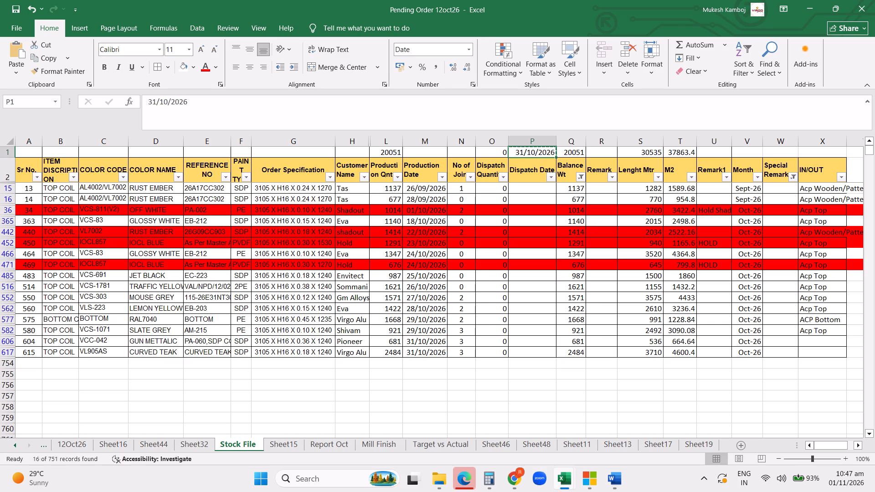
{"action": "left_click", "coordinate": [532, 340]}
{"action": "key", "text": "ctrl+v"}
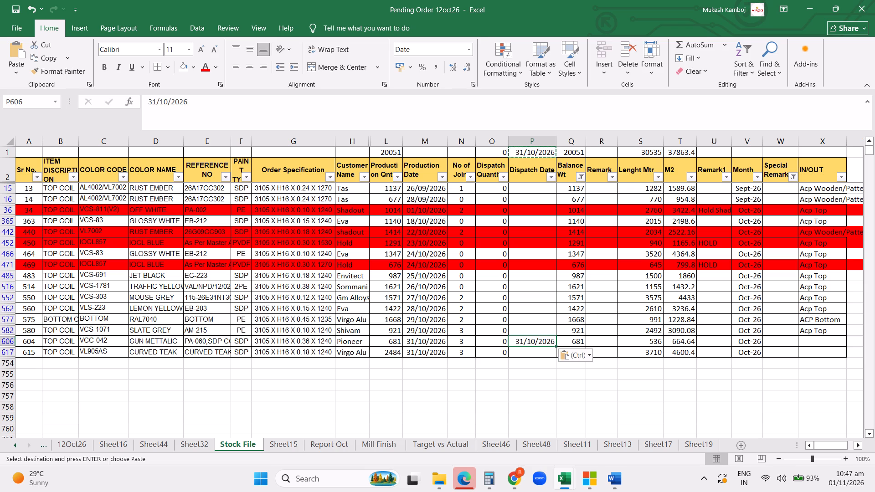
{"action": "left_click", "coordinate": [600, 343]}
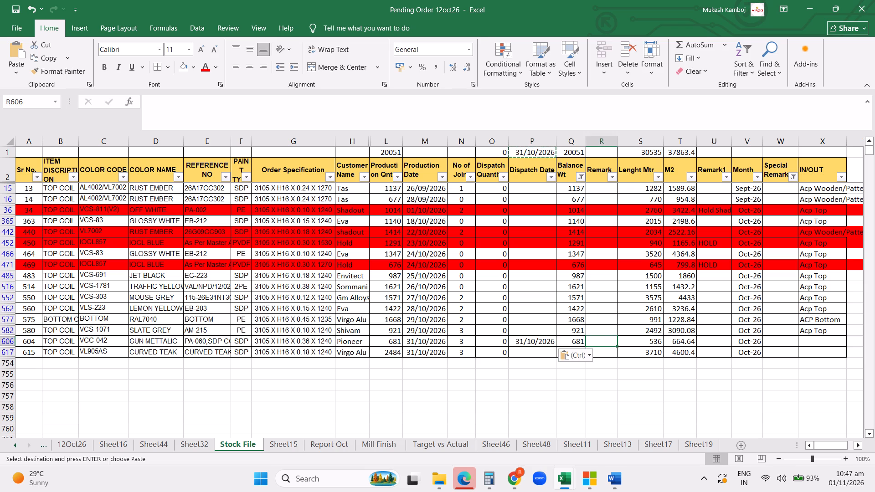
{"action": "left_click", "coordinate": [496, 343]}
{"action": "type", "text": "681"}
{"action": "key", "text": "Return"}
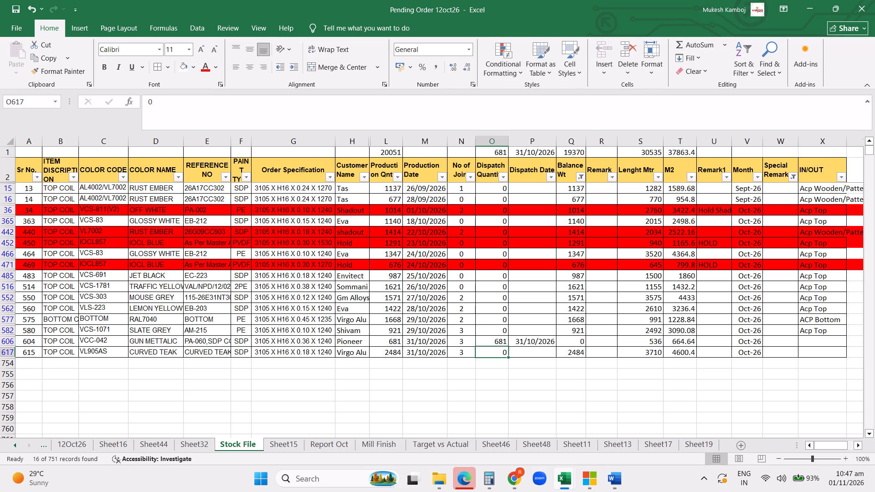
Reapply the Balance Wt filter to refresh the list of undispatched coils.
{"action": "left_click", "coordinate": [793, 175]}
{"action": "left_click", "coordinate": [563, 303]}
{"action": "left_click", "coordinate": [582, 178]}
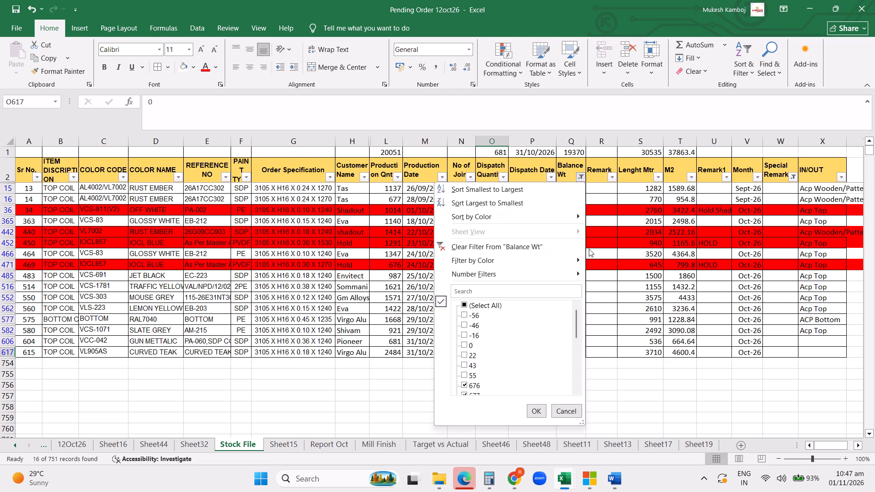
{"action": "left_click", "coordinate": [540, 411]}
{"action": "left_click", "coordinate": [610, 400]}
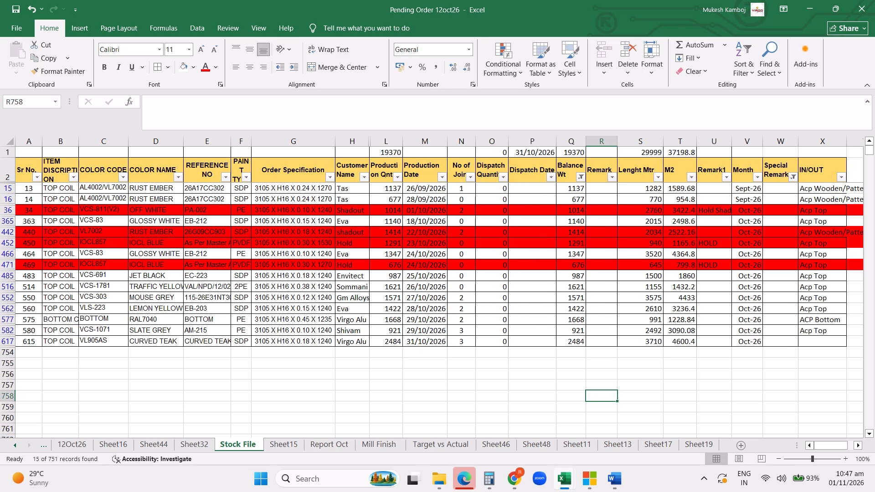
{"action": "scroll", "coordinate": [610, 400], "scroll_direction": "up", "scroll_amount": 11}
{"action": "left_click", "coordinate": [496, 398]}
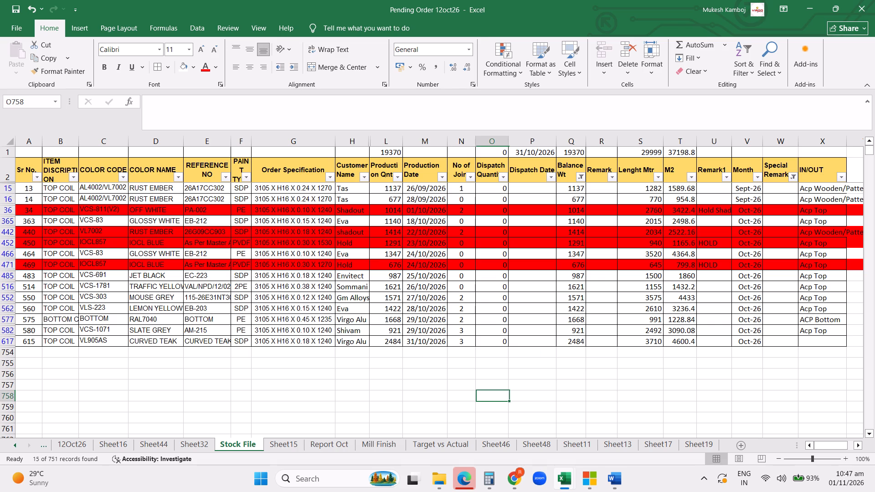
Filter the Customer Name column to exclude Hold and Shadout and review the remaining undispatched stock.
{"action": "left_click", "coordinate": [365, 174]}
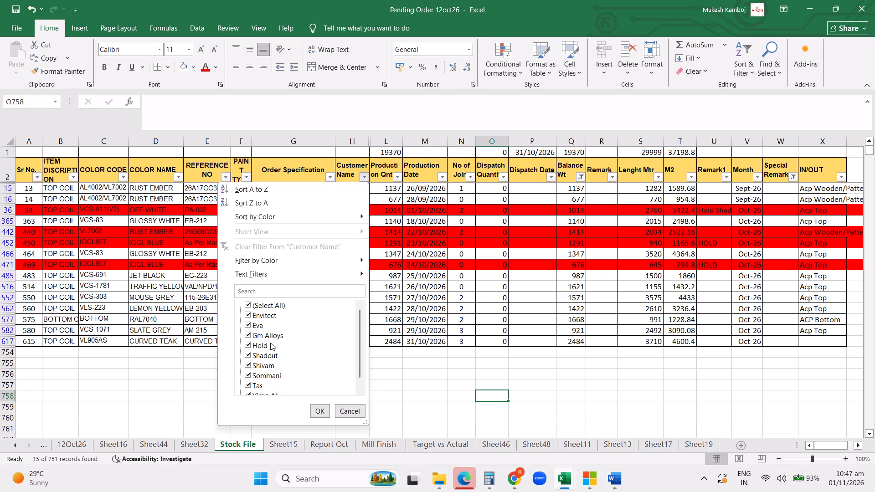
{"action": "left_click", "coordinate": [259, 348]}
{"action": "scroll", "coordinate": [268, 374], "scroll_direction": "down", "scroll_amount": 2}
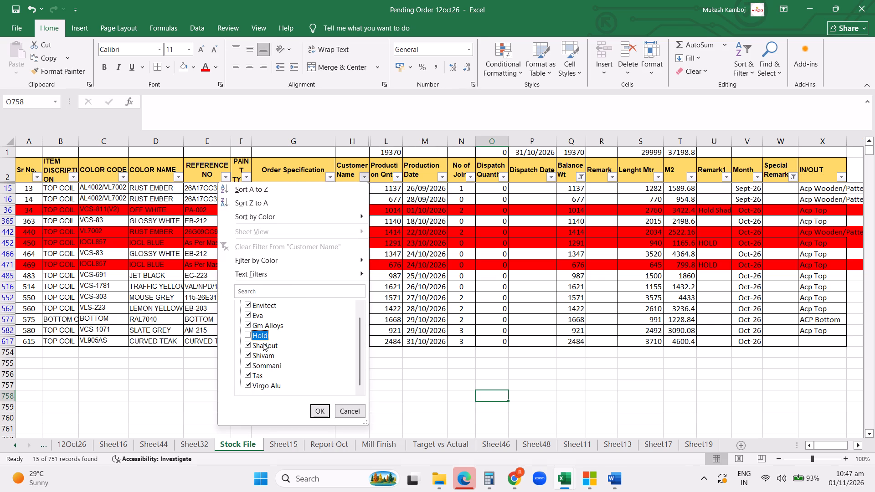
{"action": "left_click", "coordinate": [263, 343]}
{"action": "left_click", "coordinate": [315, 407]}
{"action": "left_click", "coordinate": [454, 352]}
{"action": "scroll", "coordinate": [380, 324], "scroll_direction": "up", "scroll_amount": 3}
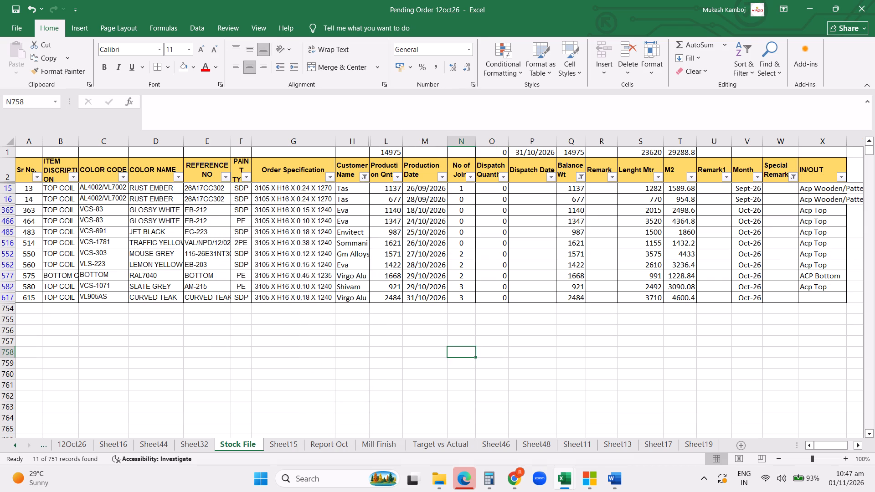
{"action": "scroll", "coordinate": [379, 324], "scroll_direction": "up", "scroll_amount": 6}
{"action": "left_click", "coordinate": [268, 333]}
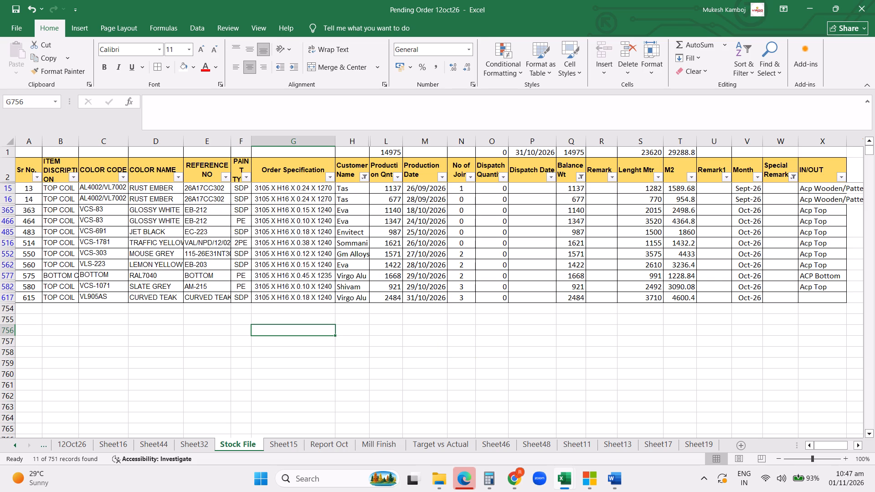
{"action": "left_click", "coordinate": [380, 333]}
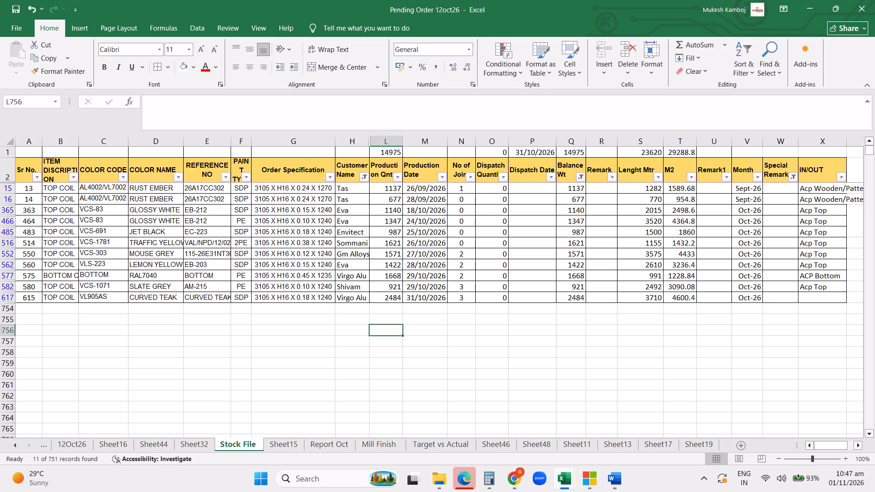
Clear the filters from the Special Remark, Balance Wt and Customer Name columns.
{"action": "left_click", "coordinate": [795, 176]}
{"action": "left_click", "coordinate": [730, 246]}
{"action": "left_click", "coordinate": [581, 176]}
{"action": "left_click", "coordinate": [512, 253]}
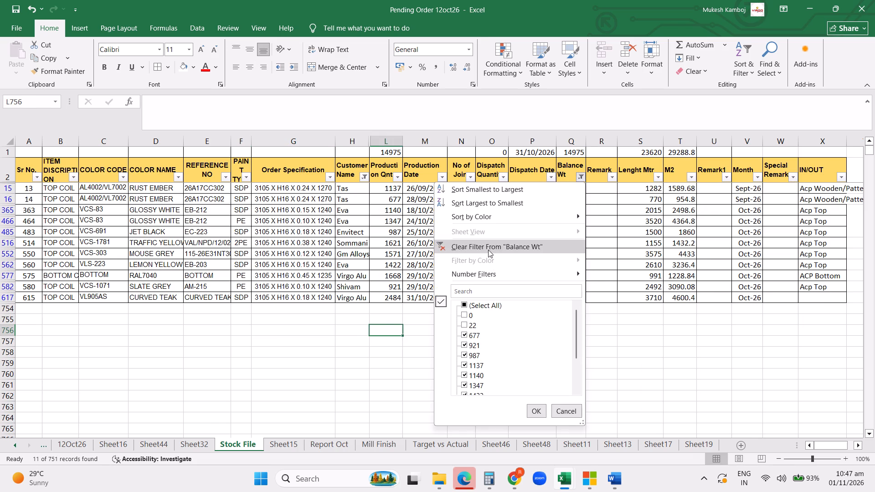
{"action": "left_click", "coordinate": [488, 250]}
{"action": "left_click", "coordinate": [363, 175]}
{"action": "left_click", "coordinate": [308, 248]}
{"action": "left_click", "coordinate": [571, 272]}
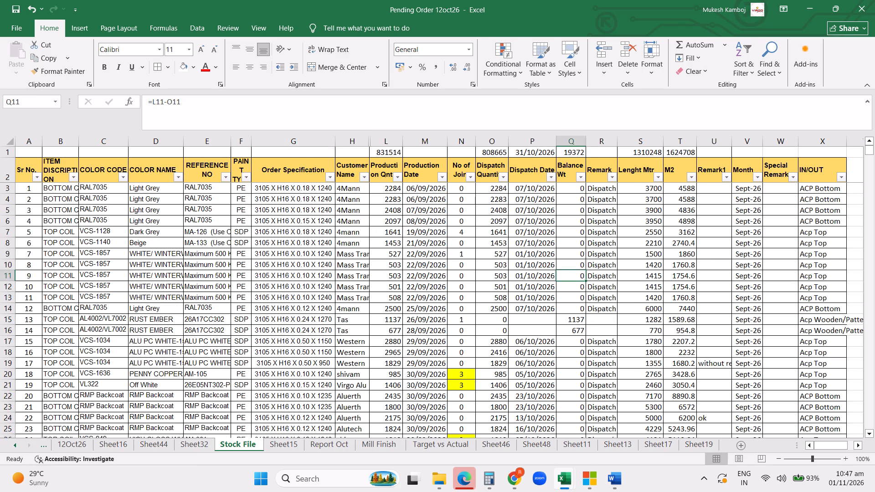
Filter the Special Remark column again to exclude HSRP, OEM and SSN, keeping only blanks.
{"action": "left_click", "coordinate": [790, 177]}
{"action": "left_click", "coordinate": [692, 317]}
{"action": "left_click", "coordinate": [687, 326]}
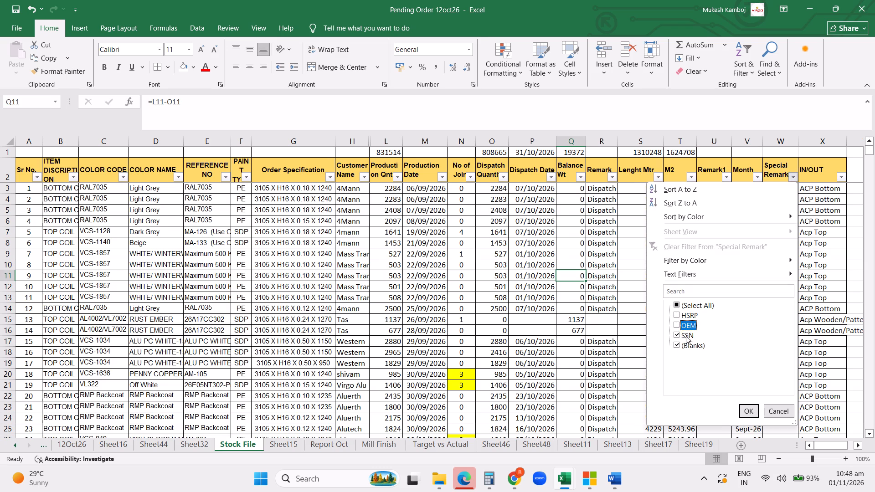
{"action": "left_click", "coordinate": [686, 336]}
{"action": "left_click", "coordinate": [748, 412]}
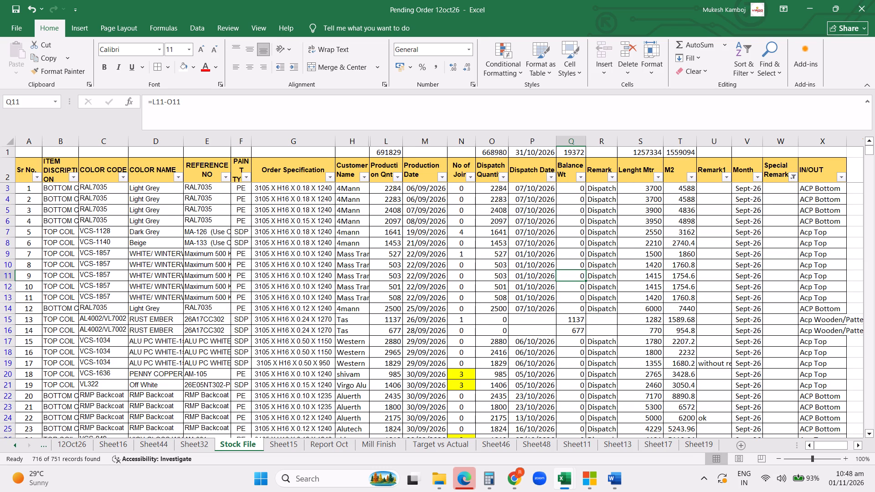
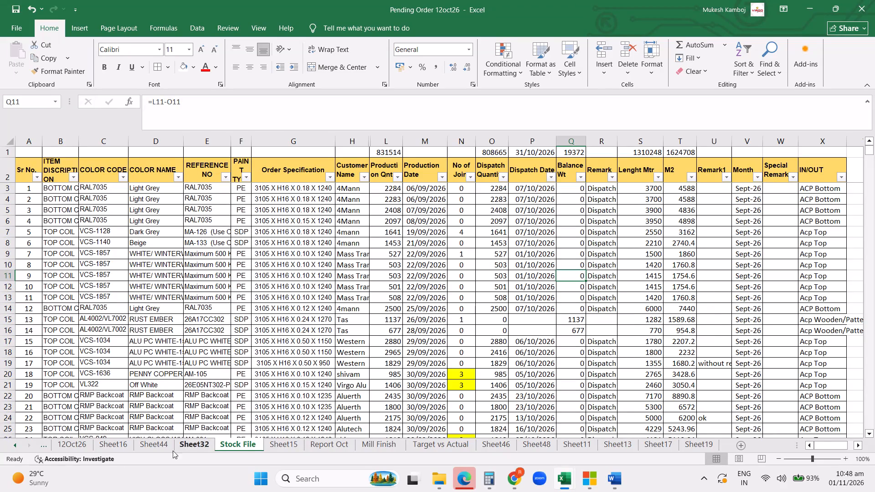
Clear the COLOR CODE column's filter on the 12Oct26 sheet.
{"action": "left_click", "coordinate": [77, 444]}
{"action": "left_click", "coordinate": [365, 302]}
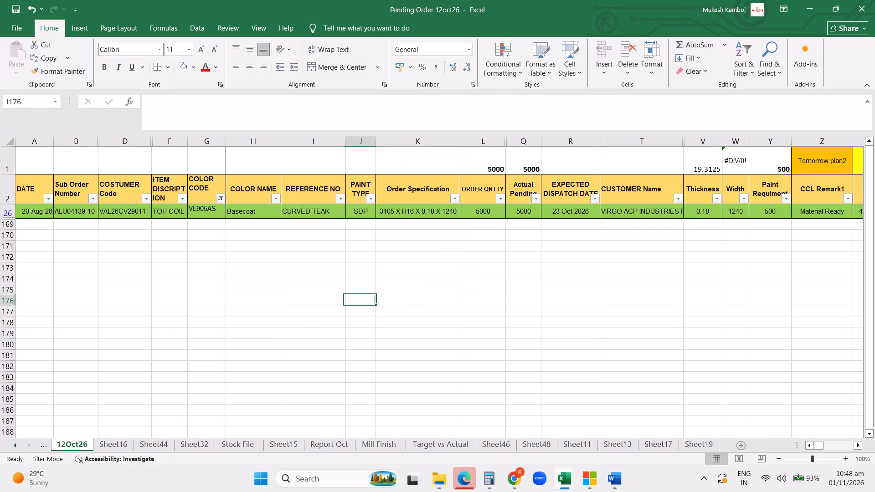
{"action": "left_click", "coordinate": [220, 200]}
{"action": "left_click", "coordinate": [164, 274]}
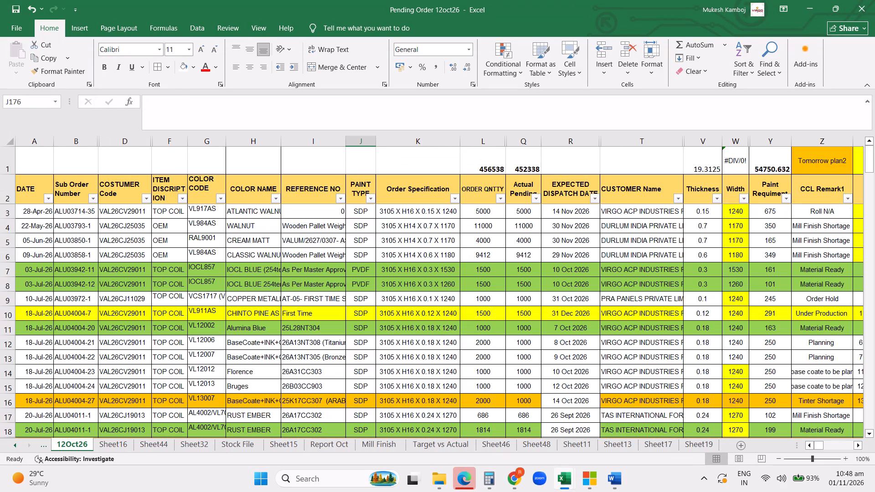
Filter the CUSTOMER Name column by searching for ssn, keeping only the SSN INDUSTRIES orders.
{"action": "left_click", "coordinate": [677, 196]}
{"action": "left_click", "coordinate": [567, 309]}
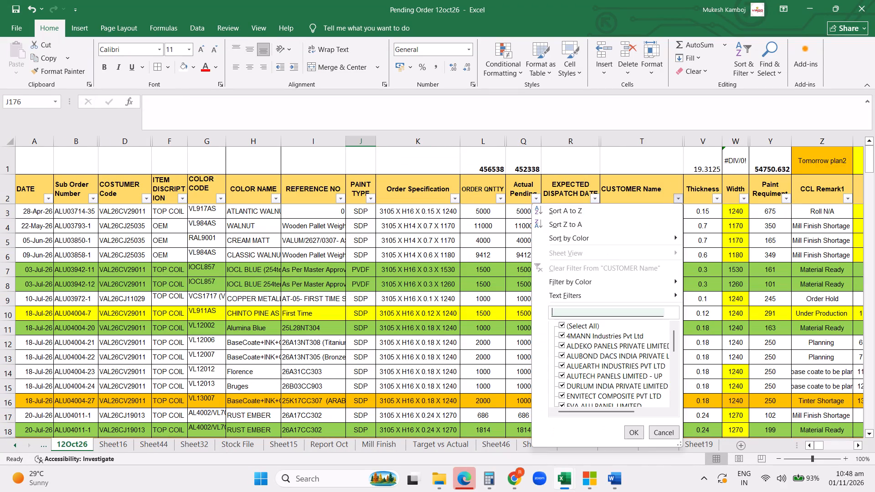
{"action": "type", "text": "ssn"}
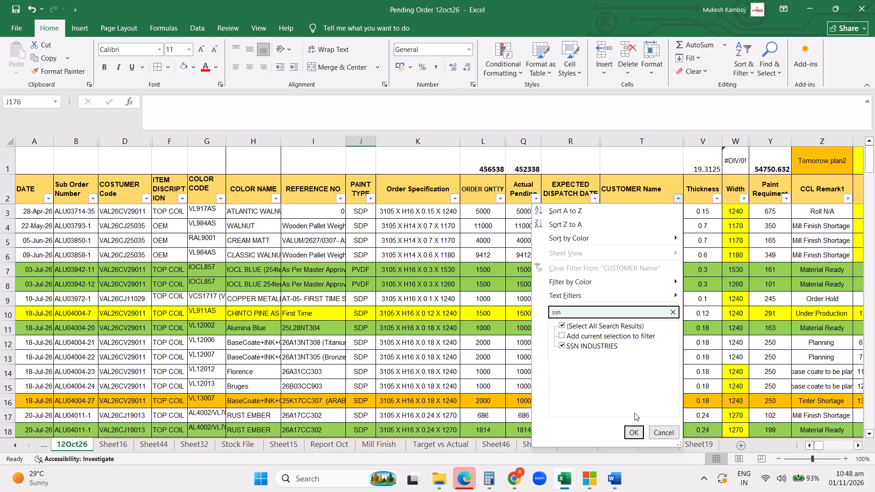
{"action": "left_click", "coordinate": [634, 438]}
{"action": "scroll", "coordinate": [383, 319], "scroll_direction": "up", "scroll_amount": 6}
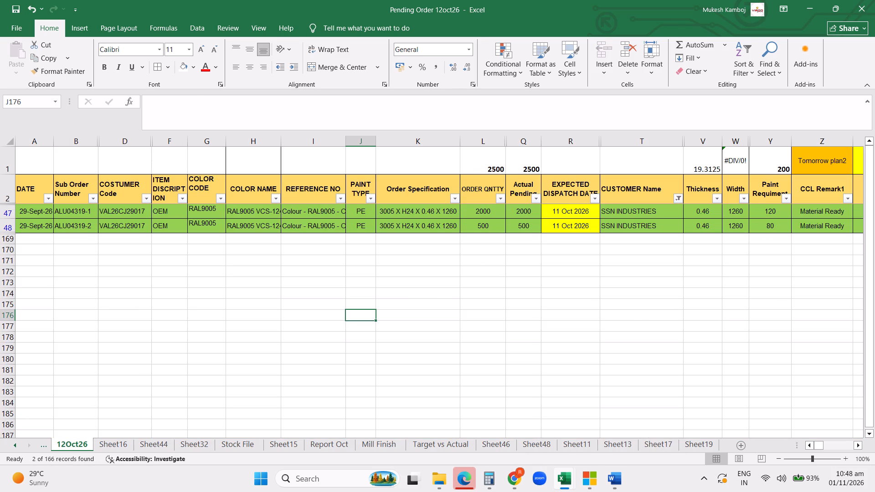